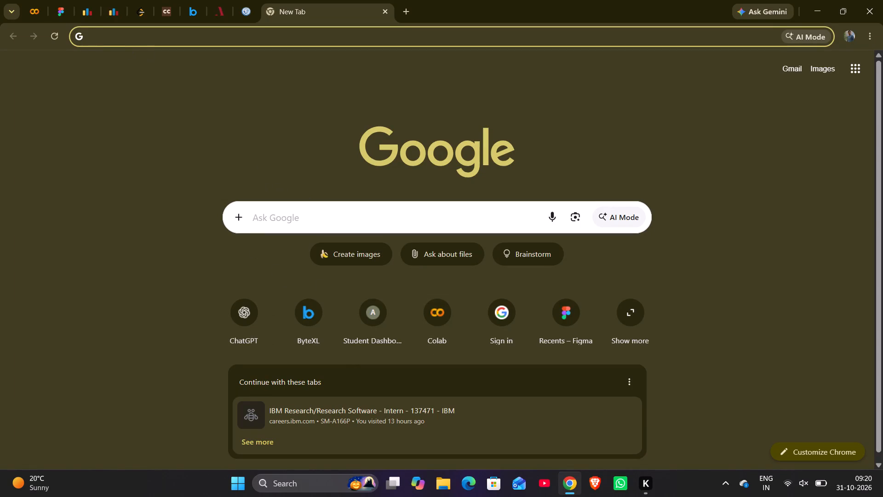
Open the DONUT ANIMATION design in Figma and preview its prototype from the SPIDERLILY frame through to STRAWBERRY.
{"action": "left_click", "coordinate": [58, 0]}
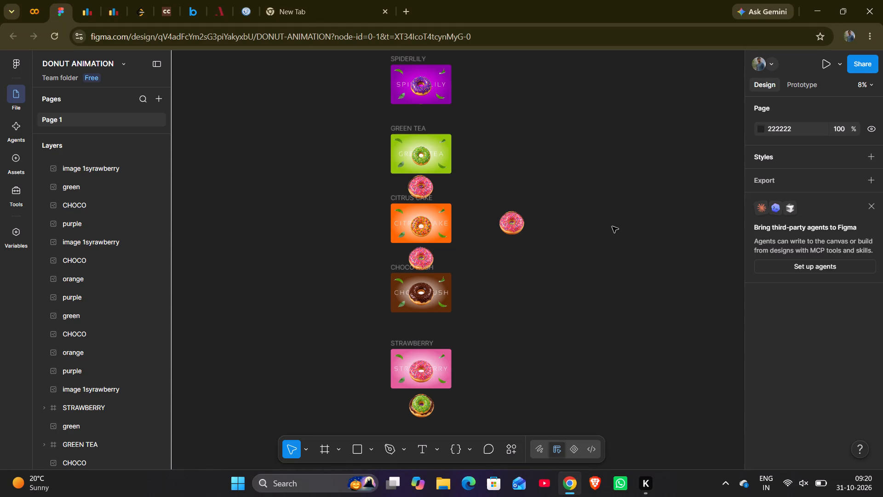
{"action": "left_click", "coordinate": [824, 60]}
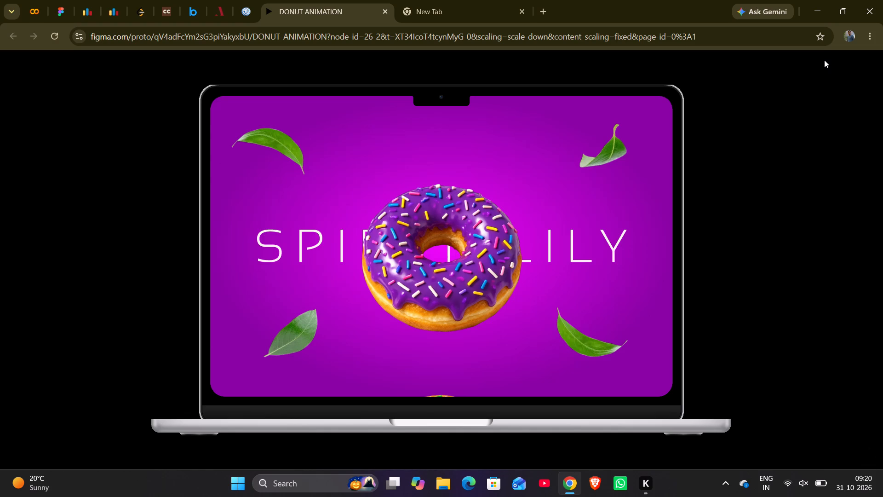
{"action": "key", "text": "Return"}
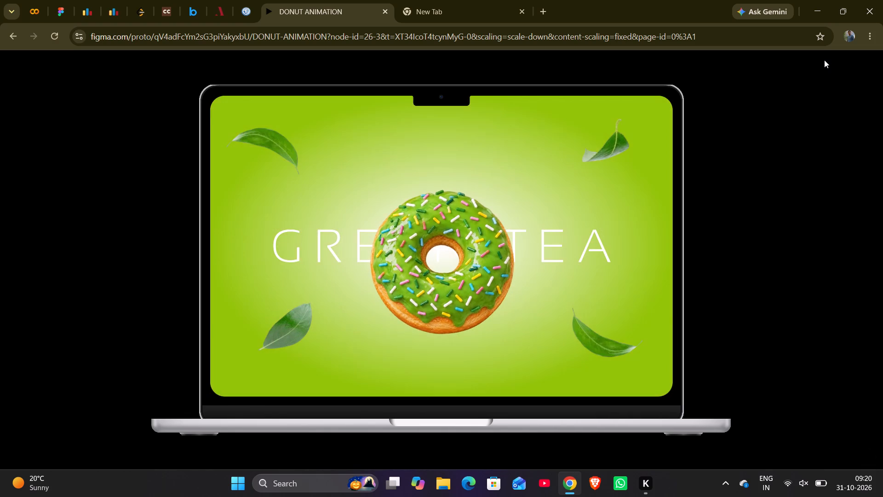
{"action": "key", "text": "Return"}
{"action": "key", "text": "Return"}
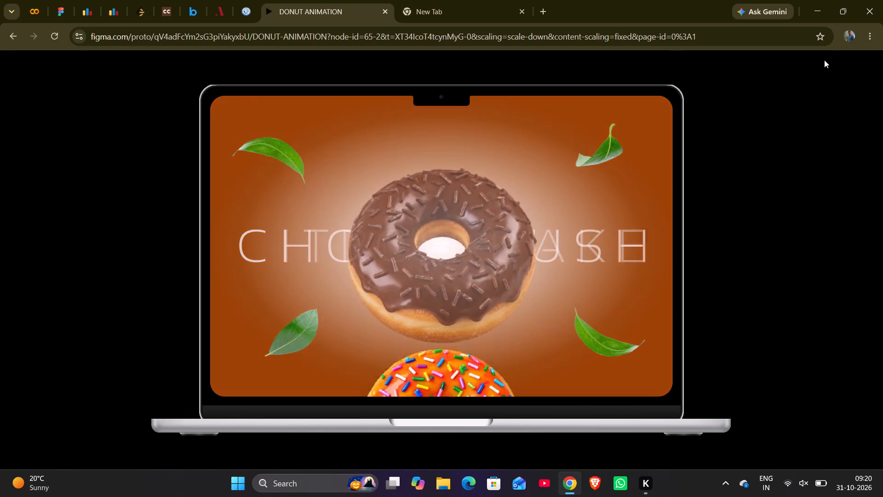
{"action": "key", "text": "Return"}
{"action": "key", "text": "Return"}
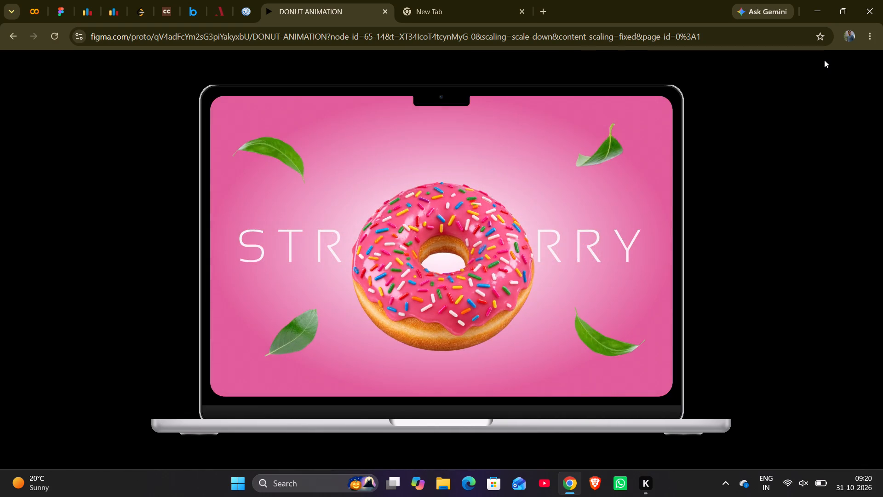
{"action": "key", "text": "Return"}
{"action": "key", "text": "Return"}
{"action": "key", "text": "Return"}
Replay the looping prototype through the SPIDERLILY, GREEN TEA, CITRUS CAKE, CHOCO RUSH and STRAWBERRY frames to check the transitions.
{"action": "left_click", "coordinate": [641, 229]}
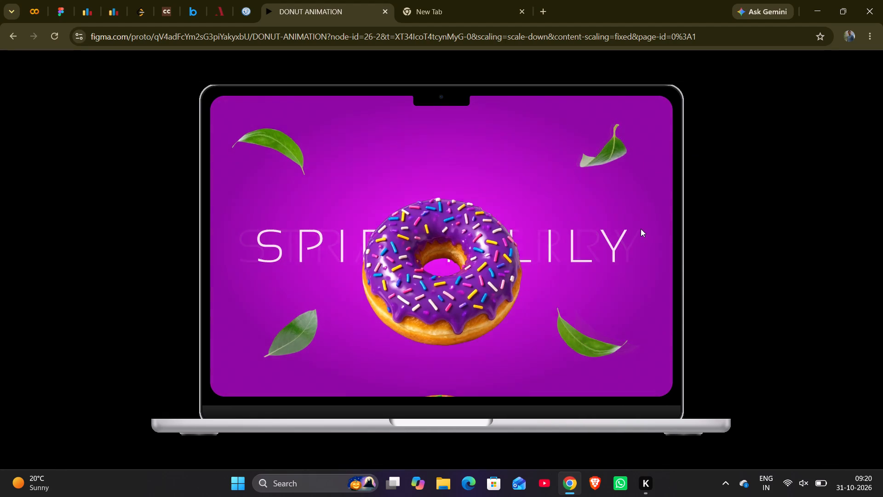
{"action": "left_click", "coordinate": [641, 229]}
{"action": "left_click", "coordinate": [641, 229]}
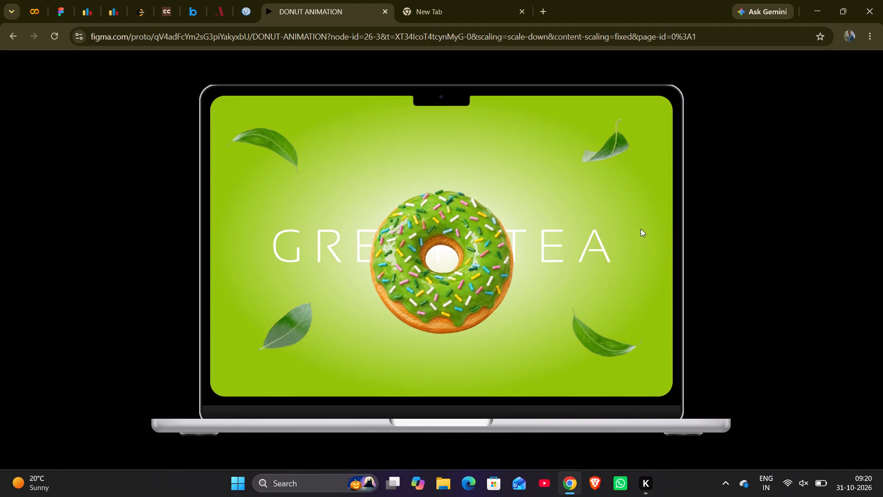
{"action": "left_click", "coordinate": [641, 229]}
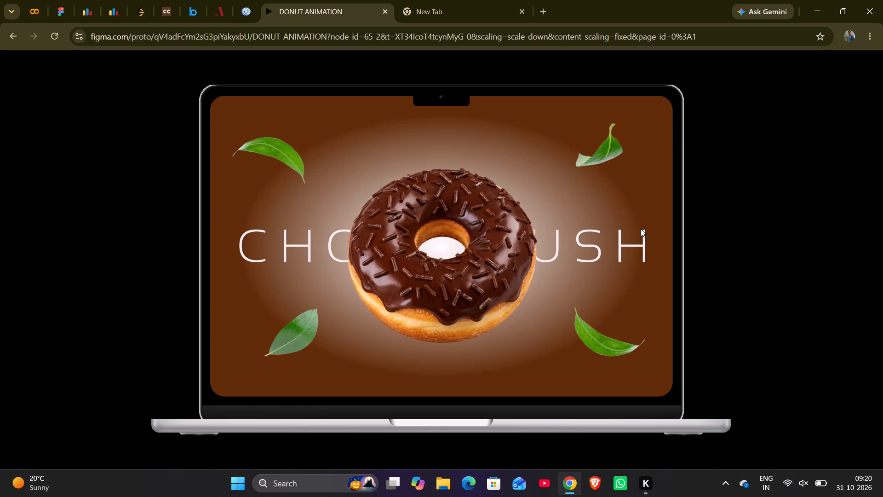
{"action": "left_click", "coordinate": [641, 229]}
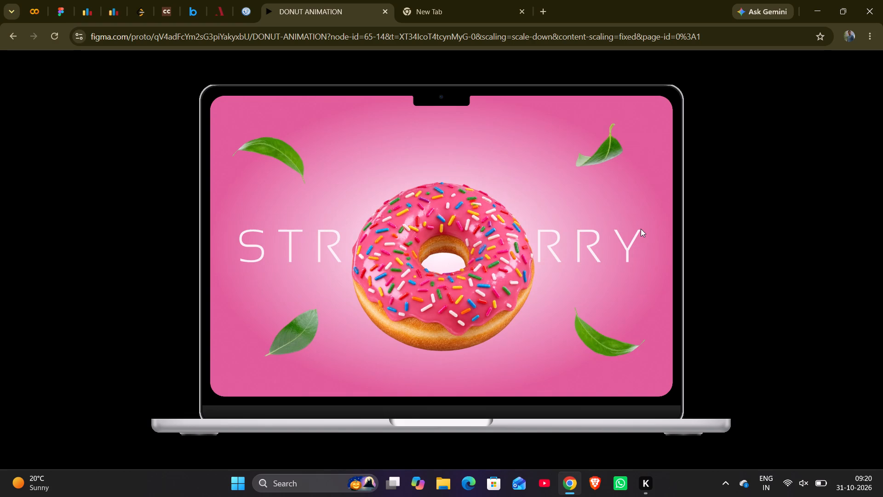
{"action": "left_click", "coordinate": [596, 229]}
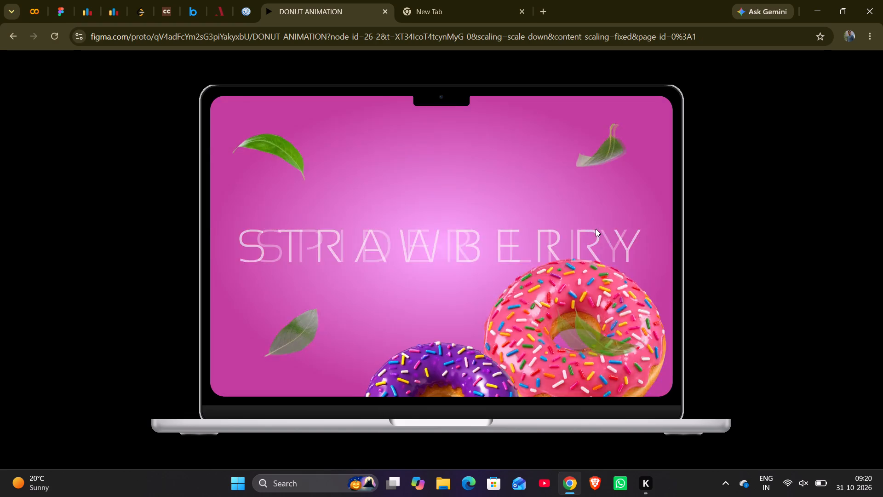
{"action": "left_click", "coordinate": [596, 229]}
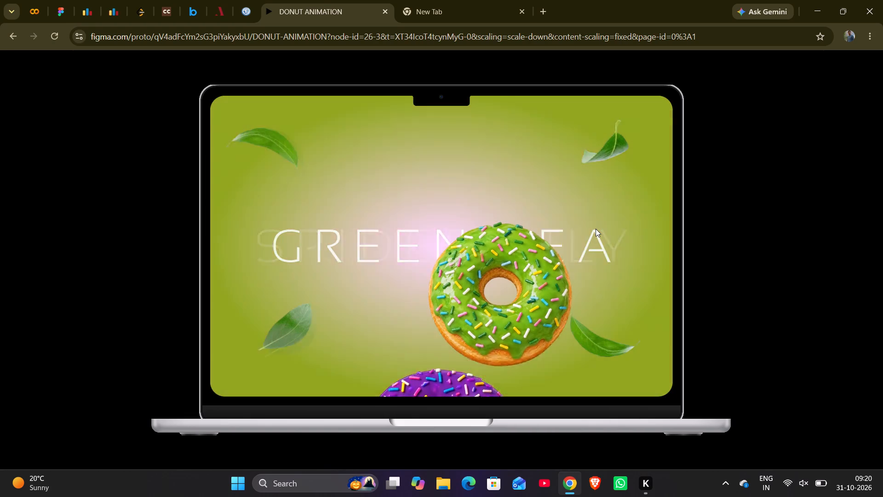
{"action": "left_click", "coordinate": [596, 229]}
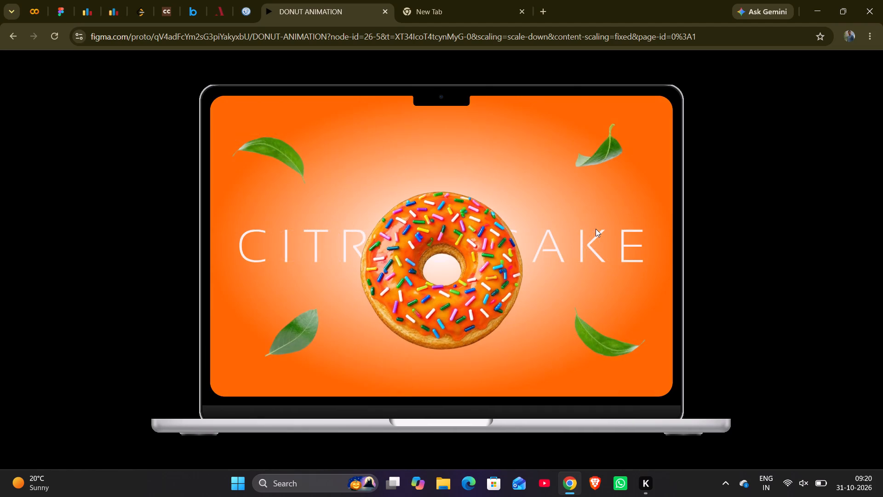
{"action": "left_click", "coordinate": [596, 229]}
{"action": "left_click", "coordinate": [596, 229]}
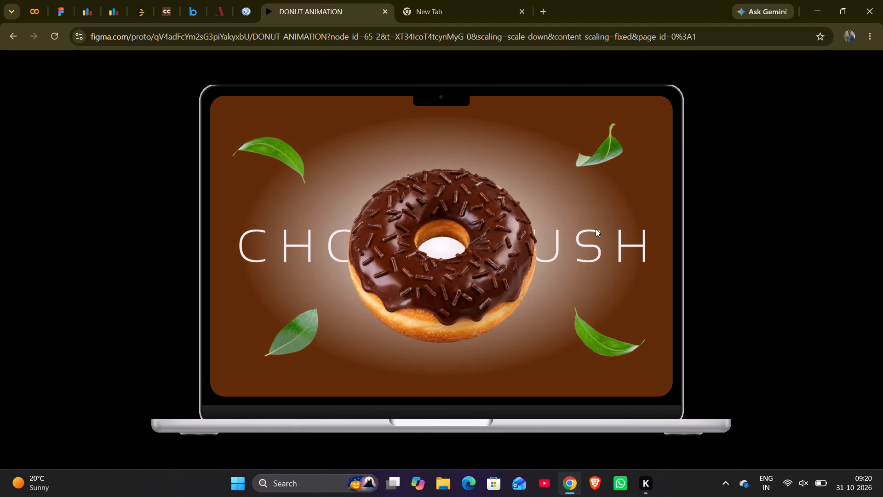
{"action": "left_click", "coordinate": [596, 229]}
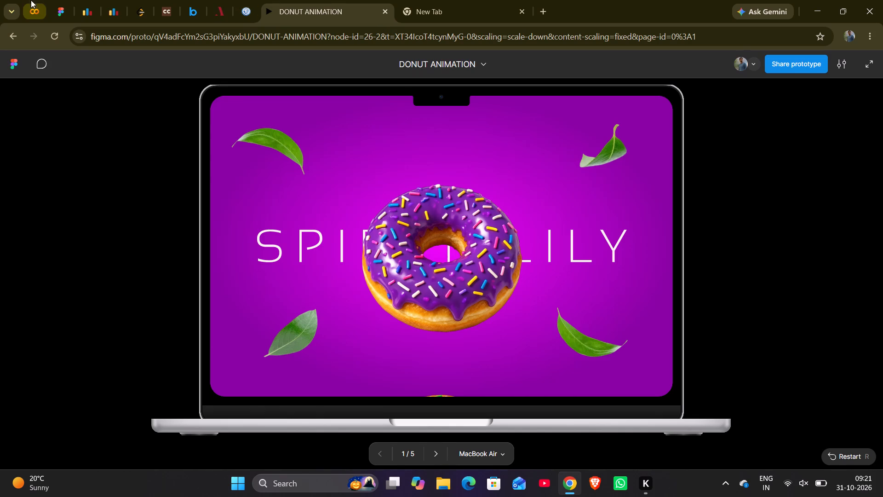
Return to the design file and set the SPIDER LILY title's font in the SPIDERLILY frame to IM FELL Double Pica.
{"action": "left_click", "coordinate": [59, 13]}
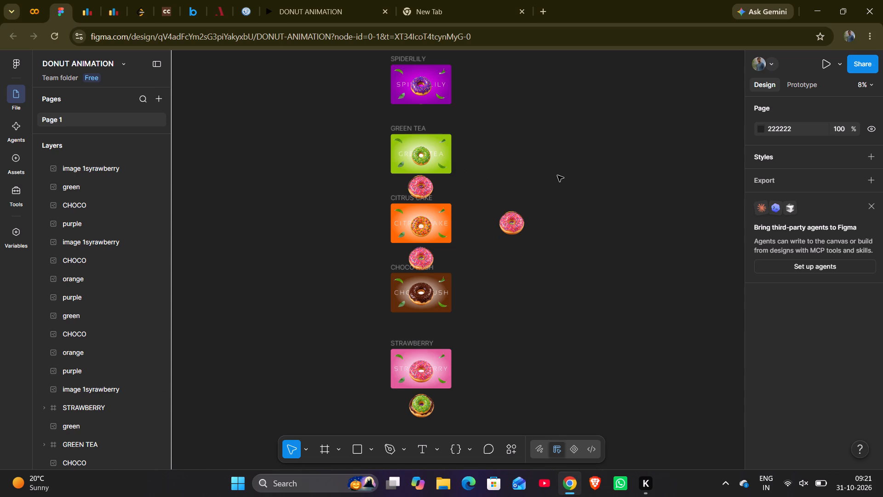
{"action": "scroll", "coordinate": [557, 175], "scroll_direction": "up", "scroll_amount": 1}
{"action": "left_click_drag", "start_coordinate": [557, 175], "coordinate": [556, 175]}
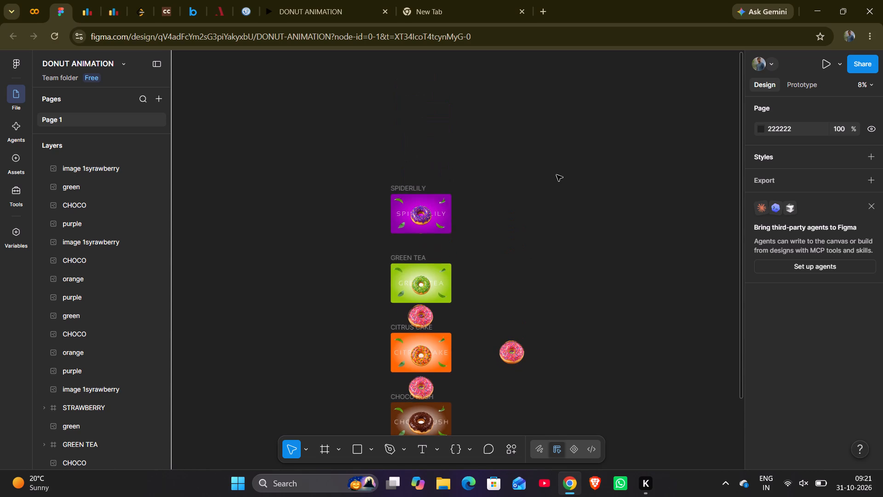
{"action": "left_click_drag", "start_coordinate": [556, 175], "coordinate": [189, 119]}
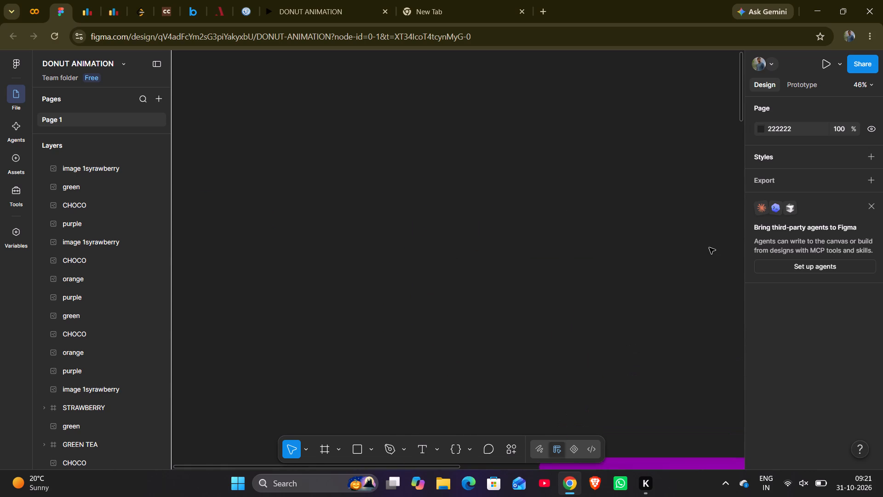
{"action": "scroll", "coordinate": [637, 269], "scroll_direction": "down", "scroll_amount": 3}
{"action": "scroll", "coordinate": [637, 269], "scroll_direction": "left", "scroll_amount": 2}
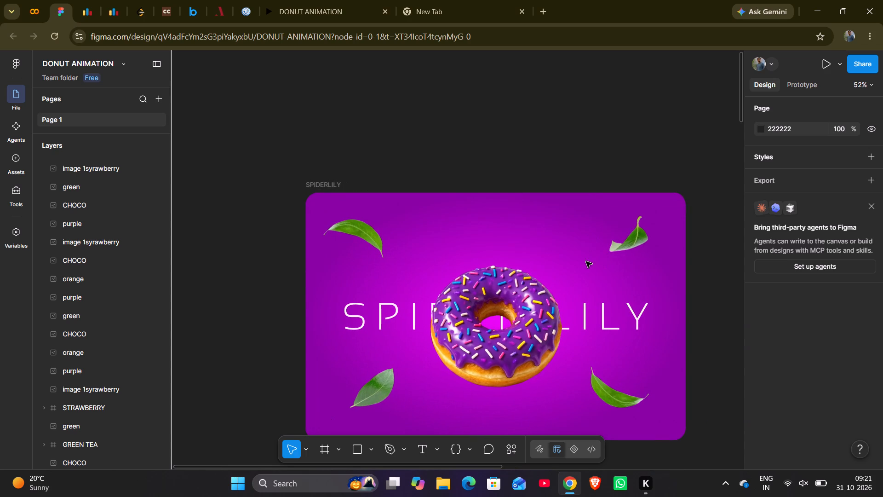
{"action": "scroll", "coordinate": [585, 268], "scroll_direction": "down", "scroll_amount": 1}
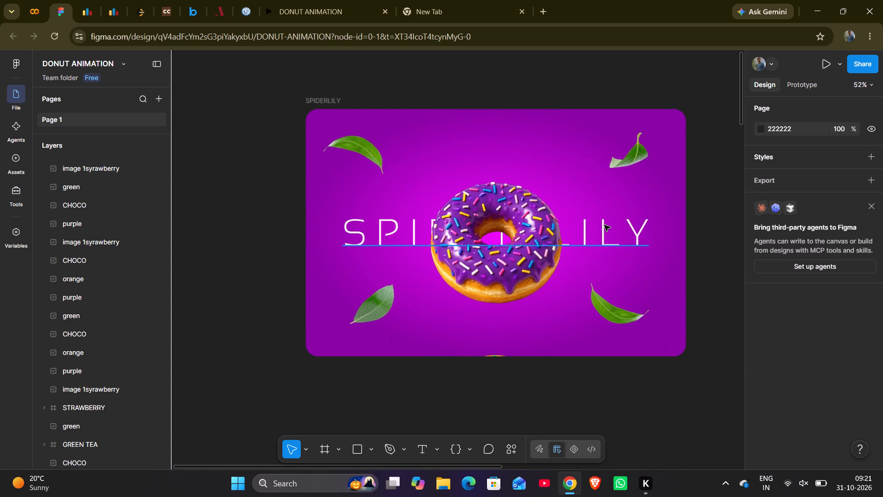
{"action": "double_click", "coordinate": [604, 227]}
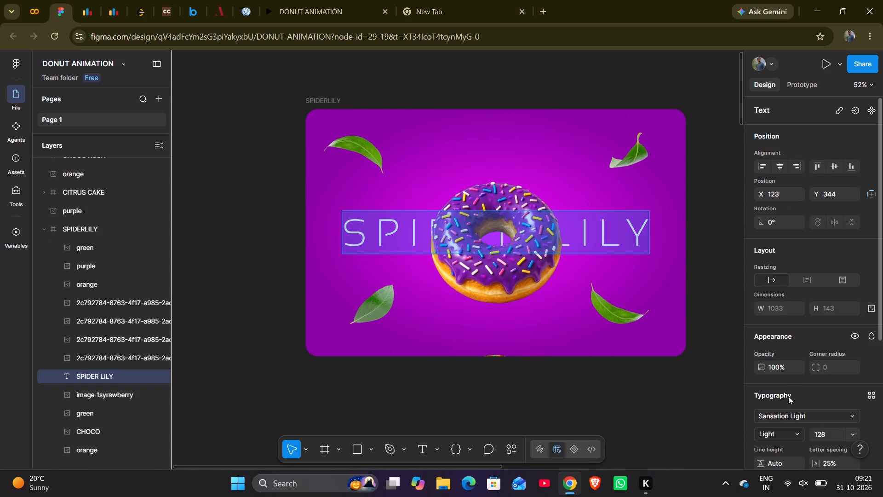
{"action": "left_click", "coordinate": [787, 418]}
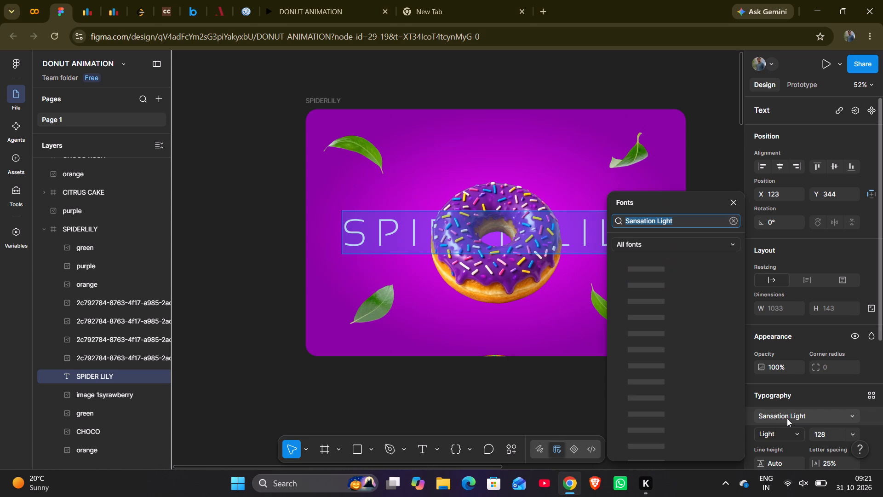
{"action": "type", "text": "i"}
{"action": "key", "text": "space"}
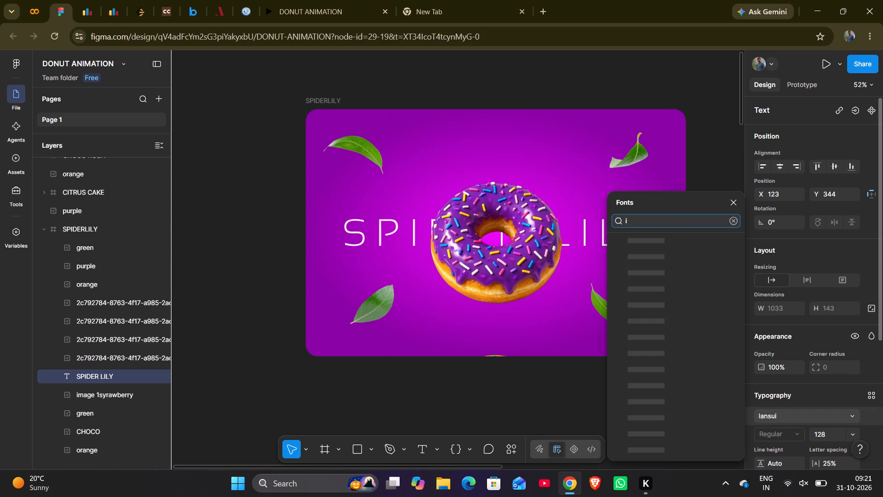
{"action": "key", "text": "n"}
{"action": "key", "text": "BackSpace"}
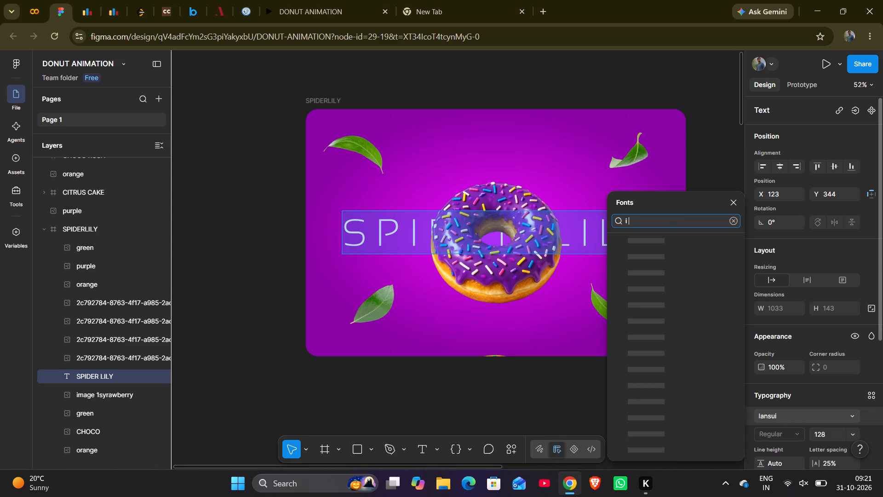
{"action": "key", "text": "m"}
{"action": "key", "text": "space"}
{"action": "type", "text": "fell"}
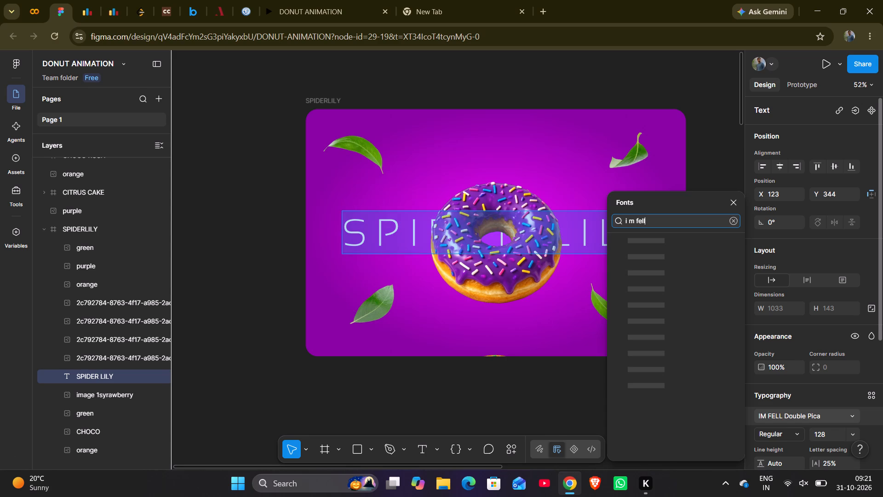
{"action": "key", "text": "Return"}
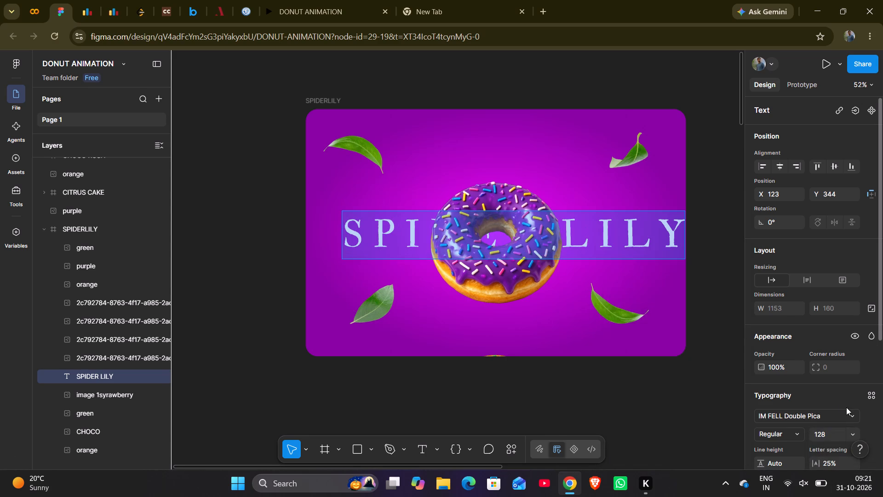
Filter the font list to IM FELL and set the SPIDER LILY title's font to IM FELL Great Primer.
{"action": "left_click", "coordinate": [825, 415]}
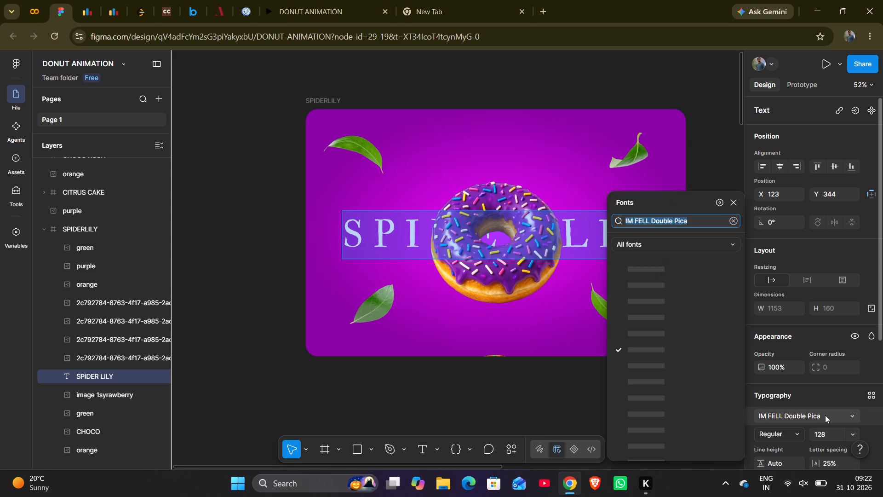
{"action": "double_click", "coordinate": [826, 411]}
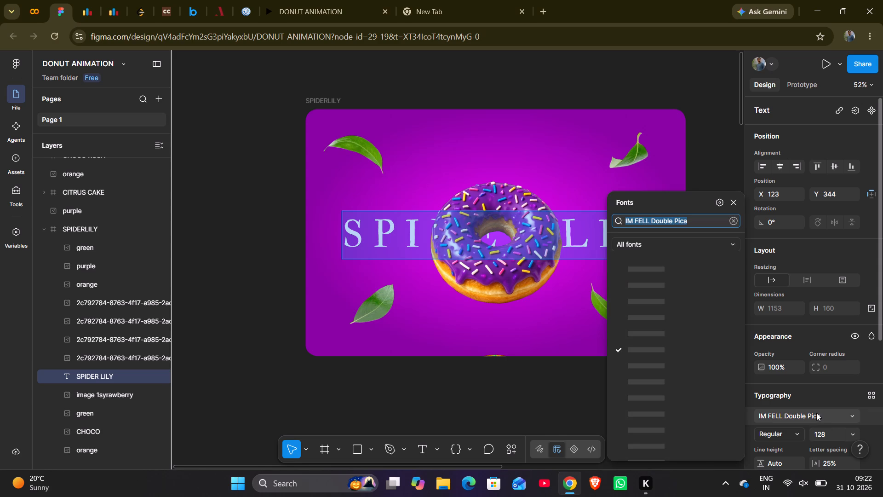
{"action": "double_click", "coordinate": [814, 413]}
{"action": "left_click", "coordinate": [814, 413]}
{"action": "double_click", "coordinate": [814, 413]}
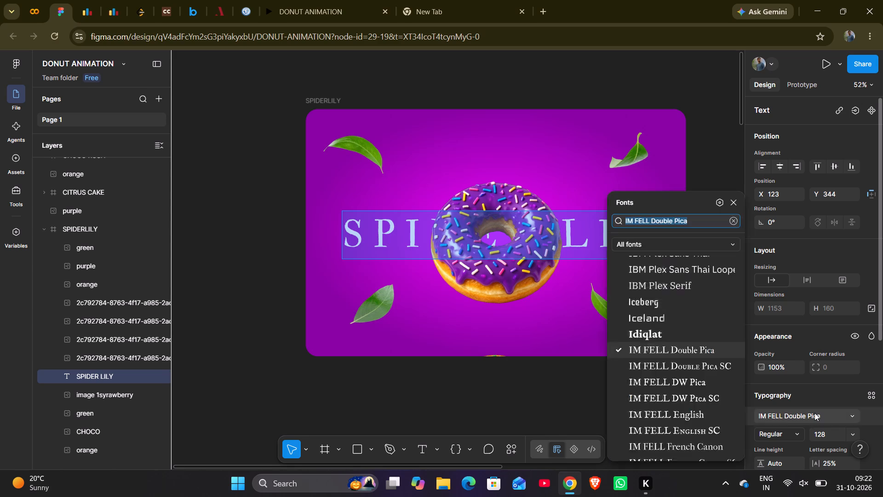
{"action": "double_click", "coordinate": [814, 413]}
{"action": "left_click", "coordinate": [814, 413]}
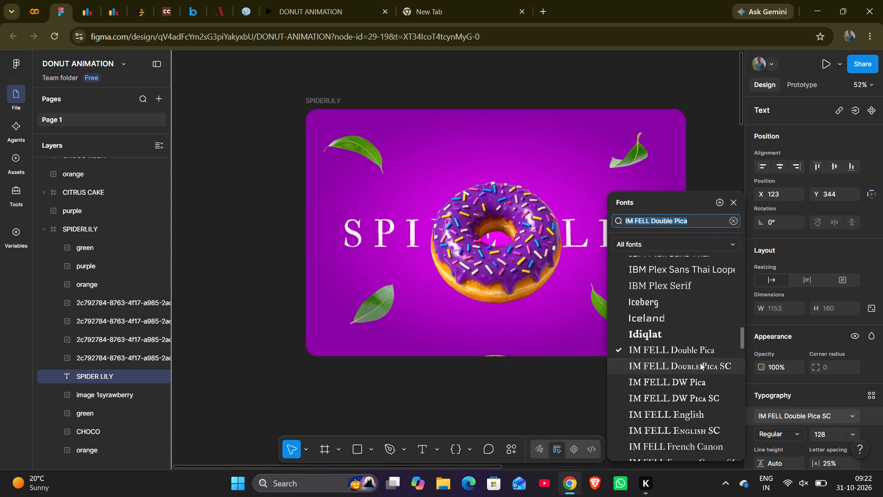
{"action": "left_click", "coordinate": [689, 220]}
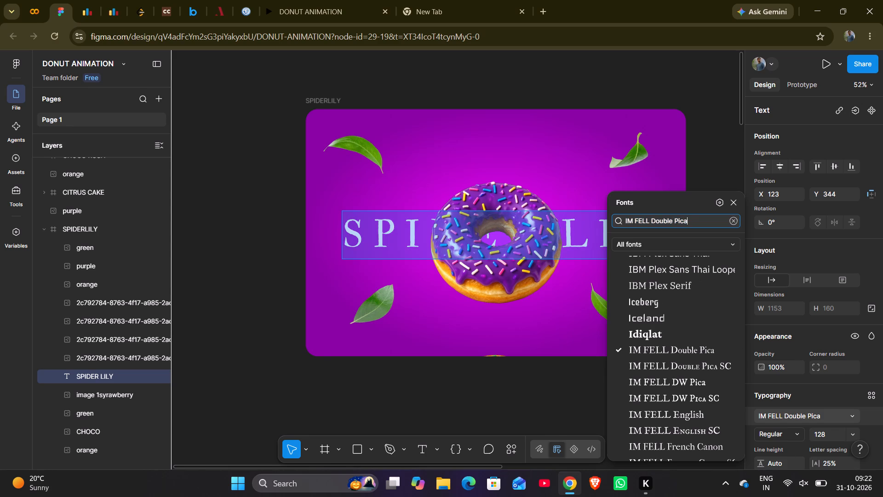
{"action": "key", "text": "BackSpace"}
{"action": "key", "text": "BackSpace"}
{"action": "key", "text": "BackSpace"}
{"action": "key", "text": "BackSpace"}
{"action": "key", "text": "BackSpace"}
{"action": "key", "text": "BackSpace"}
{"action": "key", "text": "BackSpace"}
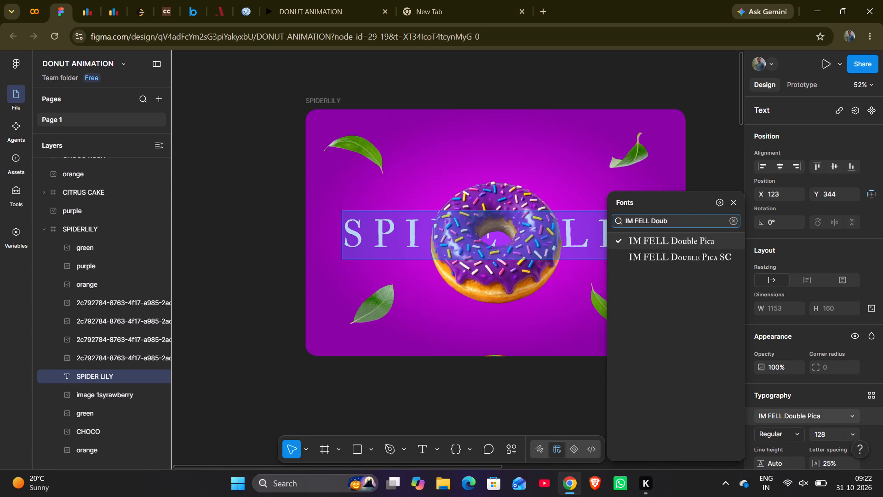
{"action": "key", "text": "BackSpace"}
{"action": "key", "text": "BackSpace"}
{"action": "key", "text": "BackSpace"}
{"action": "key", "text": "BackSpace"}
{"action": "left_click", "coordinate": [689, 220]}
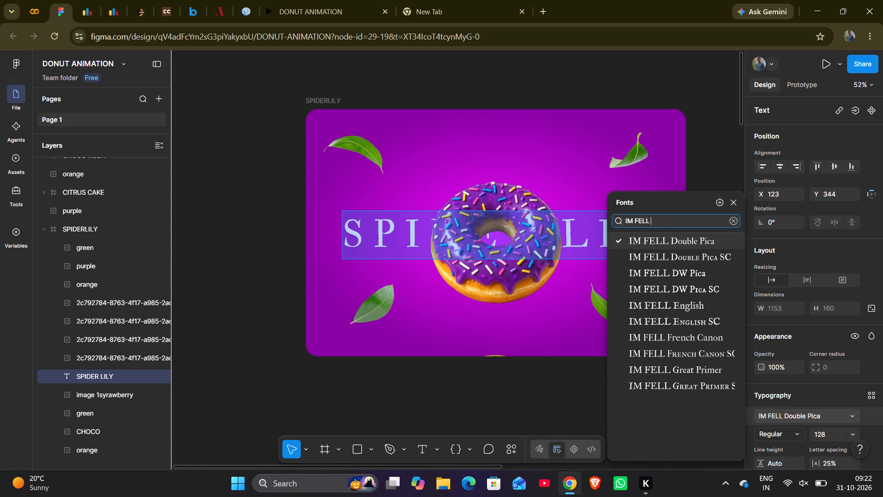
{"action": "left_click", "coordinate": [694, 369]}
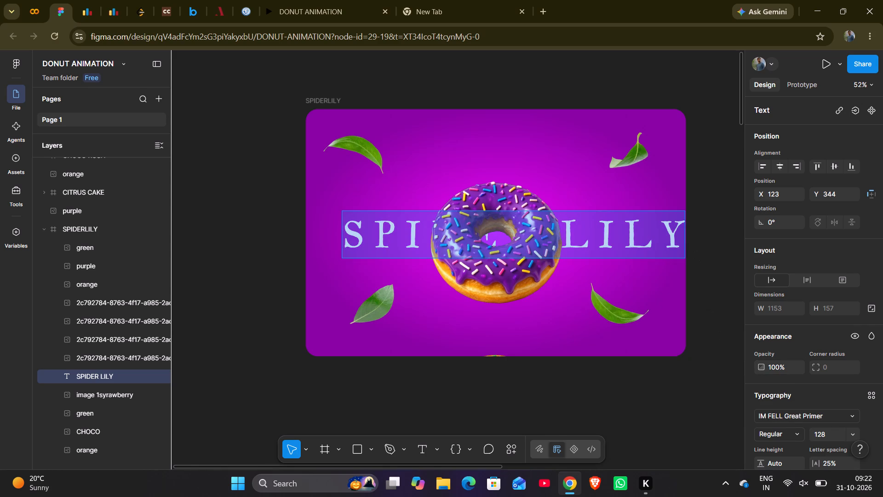
Centre the SPIDER LILY title horizontally in its frame and set its font to IM FELL Great Primer SC.
{"action": "left_click", "coordinate": [781, 168]}
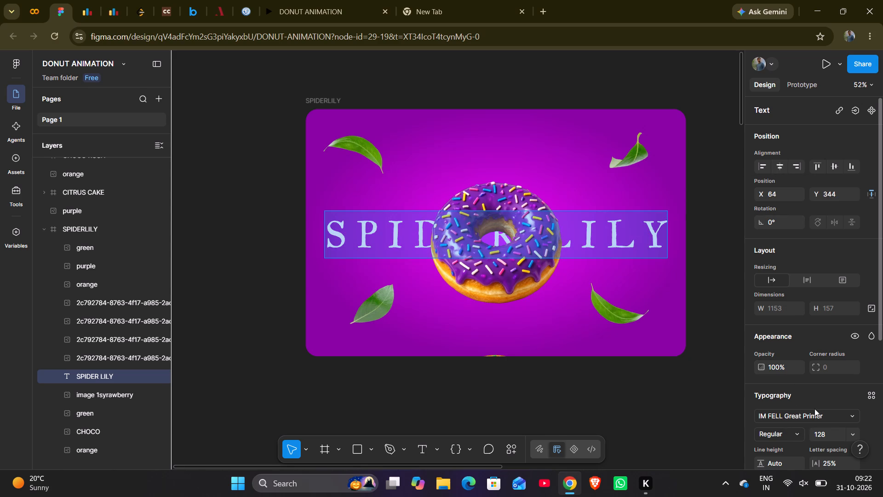
{"action": "left_click", "coordinate": [844, 412]}
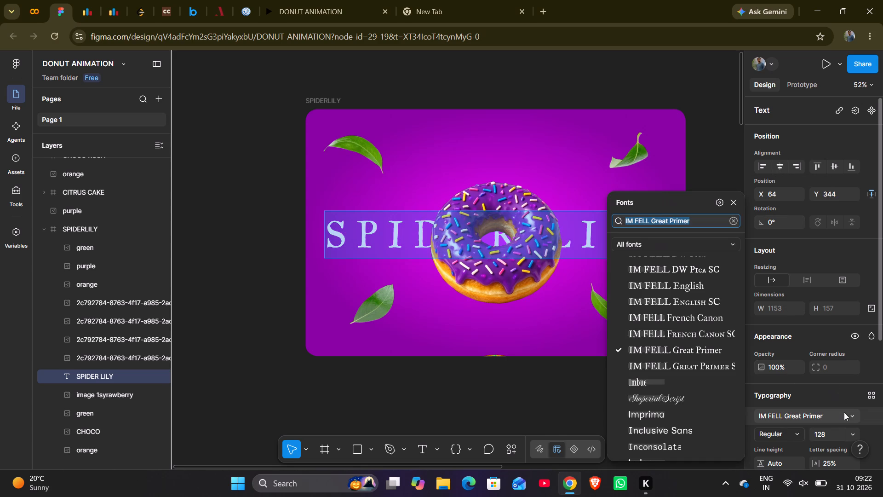
{"action": "left_click", "coordinate": [720, 363]}
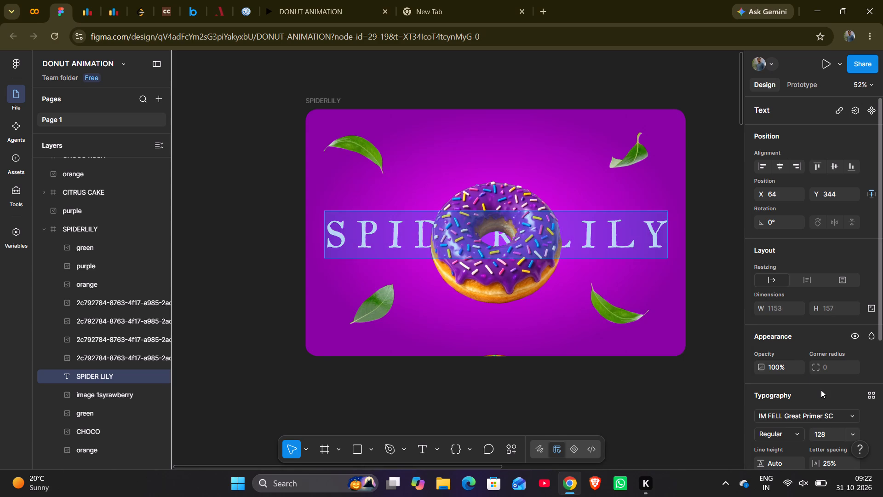
{"action": "left_click", "coordinate": [795, 429]}
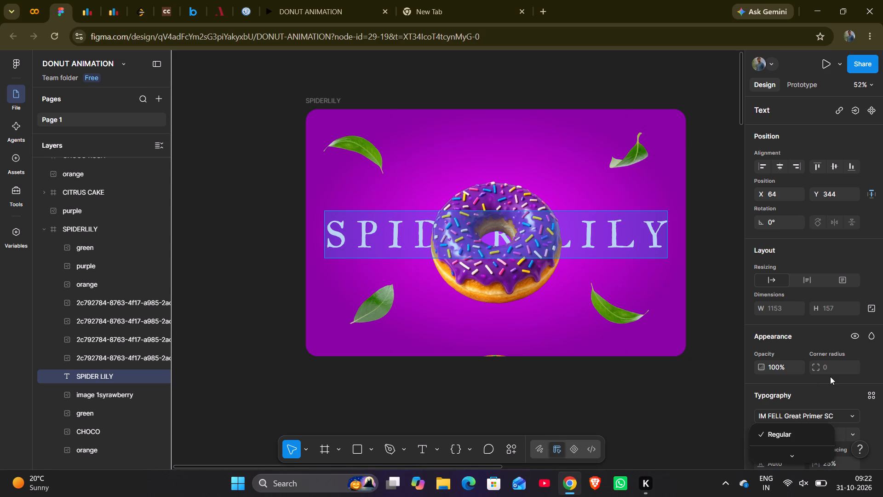
{"action": "left_click", "coordinate": [830, 376]}
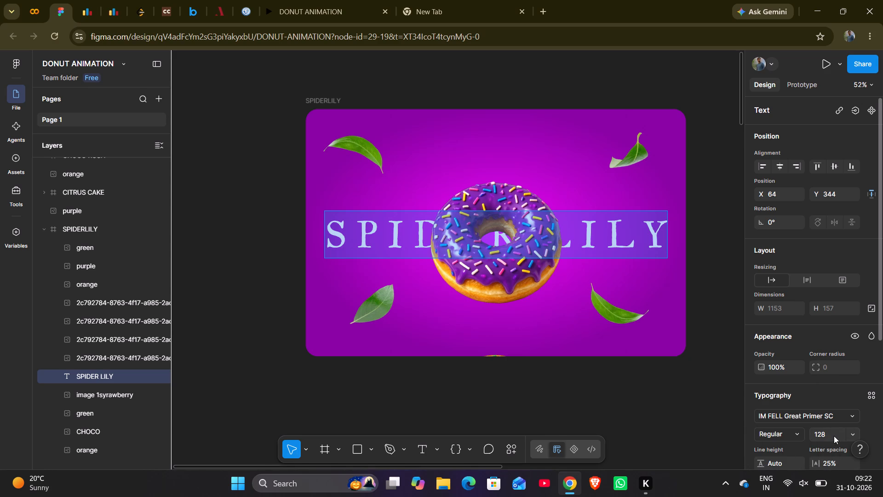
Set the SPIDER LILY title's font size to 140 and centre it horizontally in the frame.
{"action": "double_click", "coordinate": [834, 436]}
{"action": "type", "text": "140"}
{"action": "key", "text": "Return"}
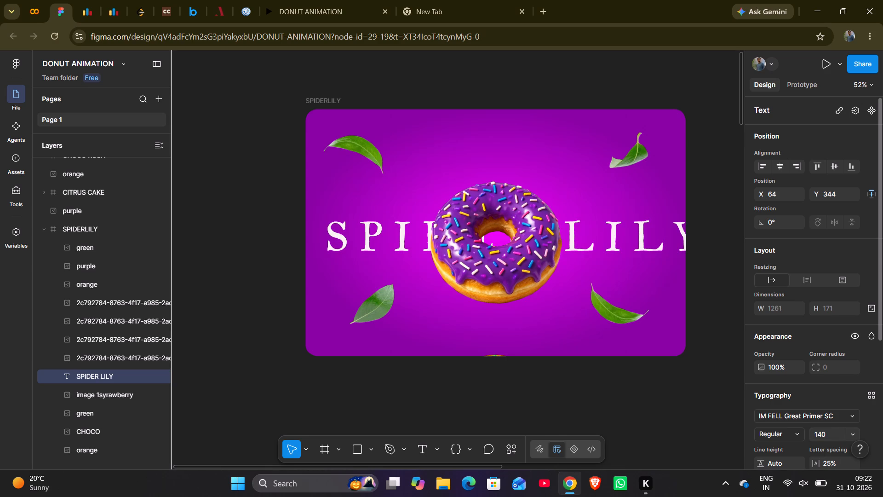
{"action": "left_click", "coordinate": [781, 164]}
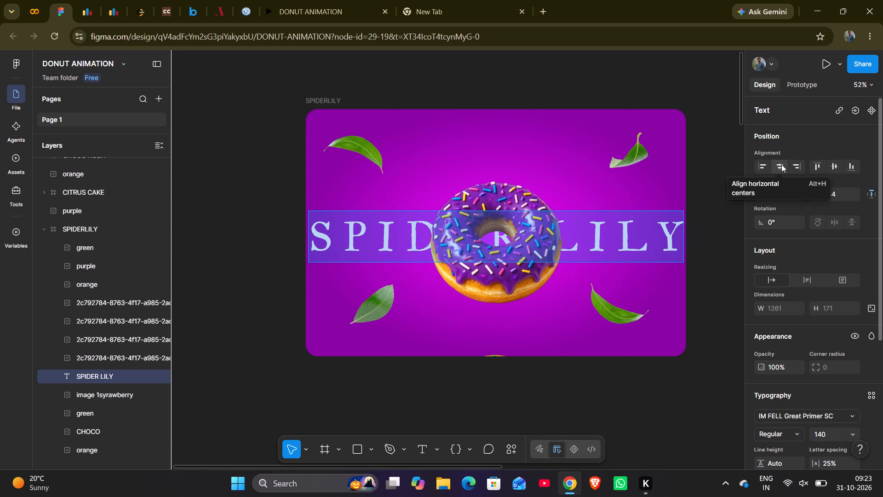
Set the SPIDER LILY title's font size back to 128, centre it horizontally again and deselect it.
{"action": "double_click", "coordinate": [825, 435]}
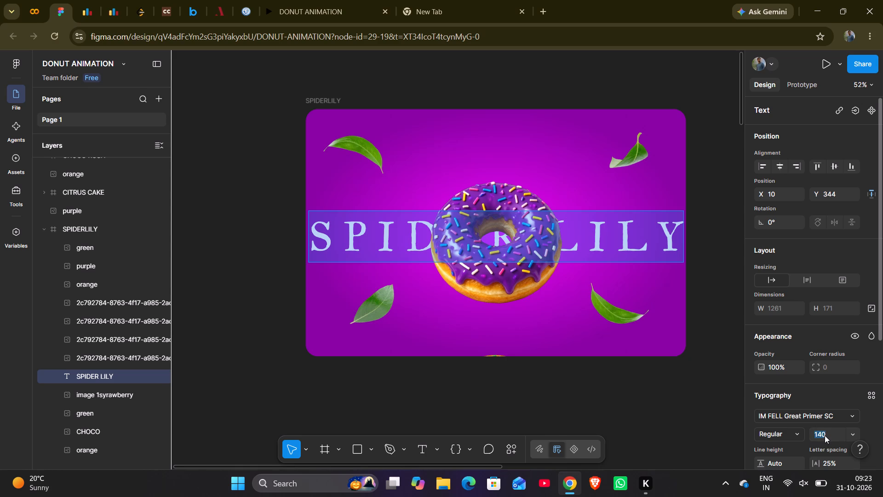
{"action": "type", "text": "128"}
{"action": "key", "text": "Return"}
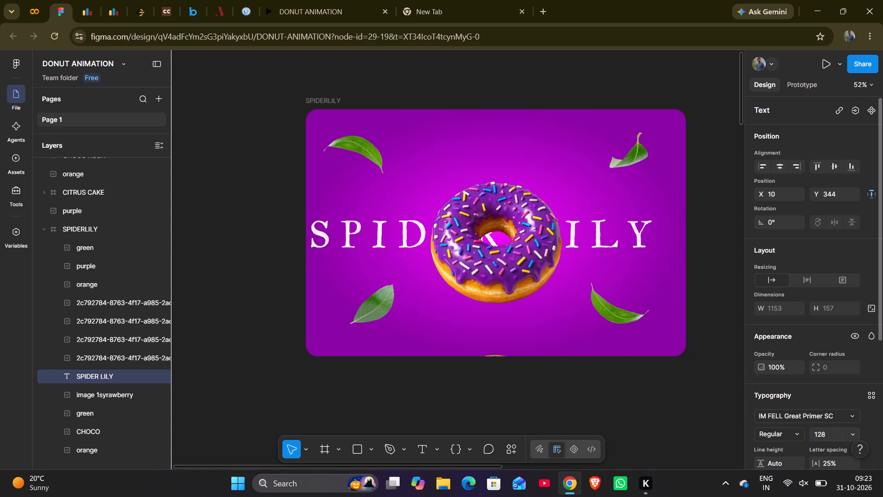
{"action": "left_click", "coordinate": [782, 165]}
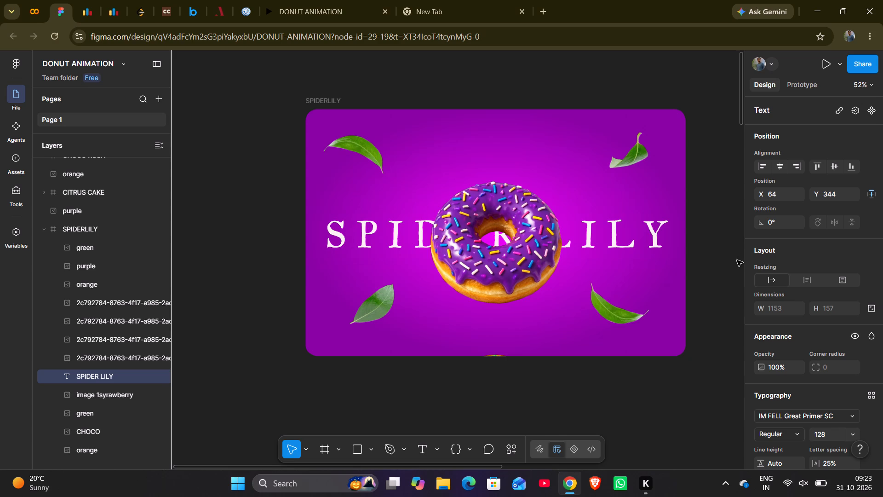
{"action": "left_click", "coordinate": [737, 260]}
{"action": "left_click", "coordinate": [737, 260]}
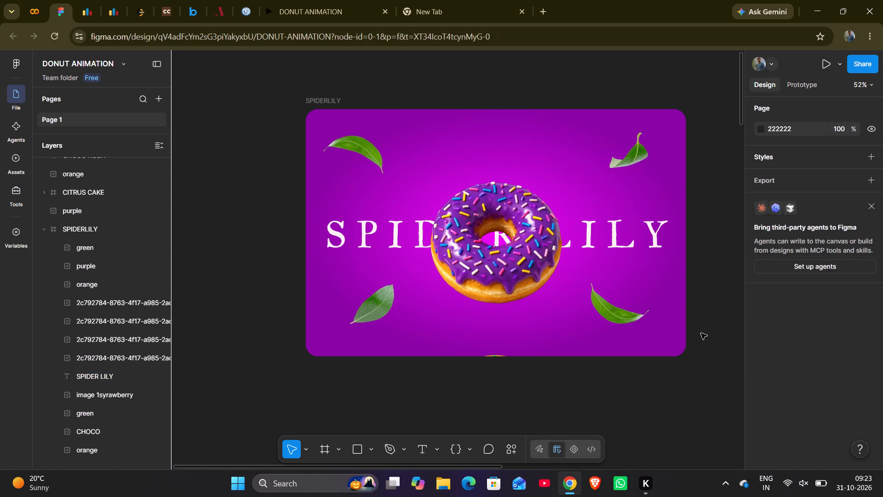
Set the GREEN TEA title's font to IM FELL Great Primer SC and centre it horizontally in its frame.
{"action": "scroll", "coordinate": [701, 333], "scroll_direction": "down", "scroll_amount": 5}
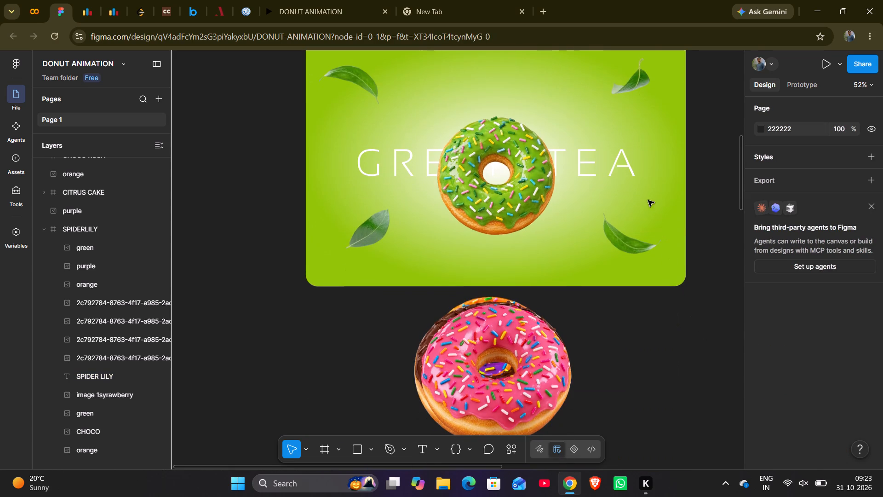
{"action": "double_click", "coordinate": [607, 154]}
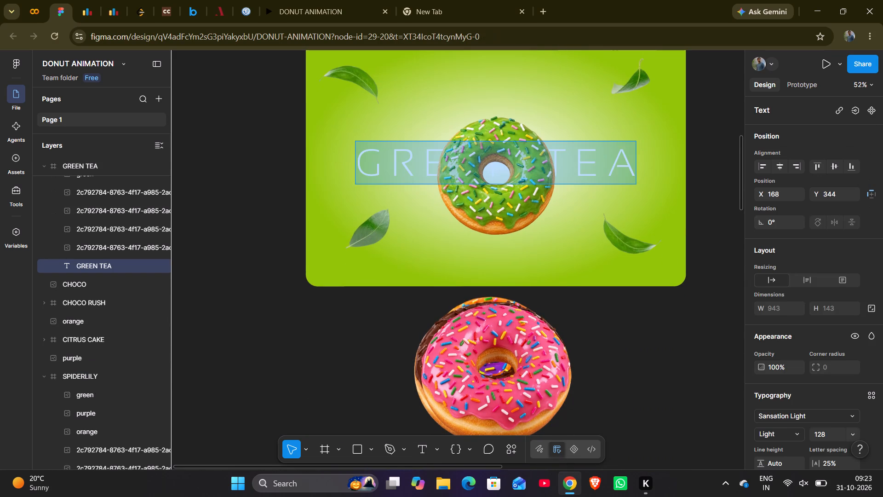
{"action": "left_click", "coordinate": [785, 414]}
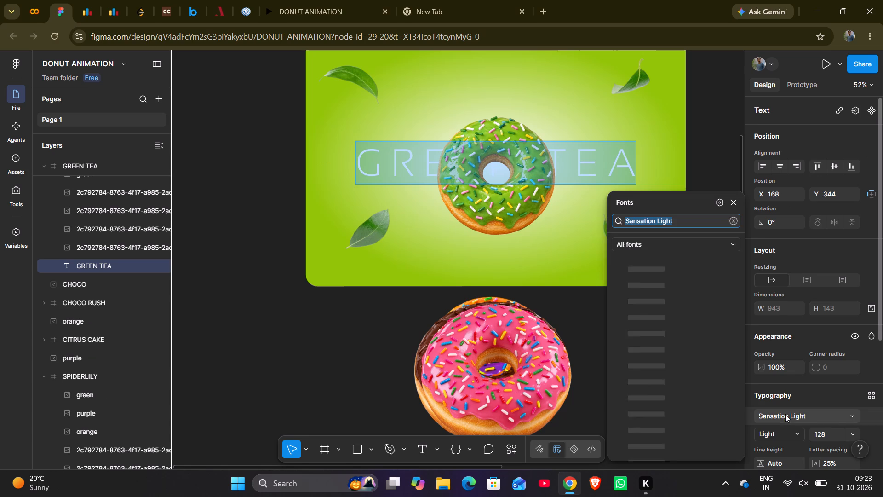
{"action": "type", "text": "i m grea"}
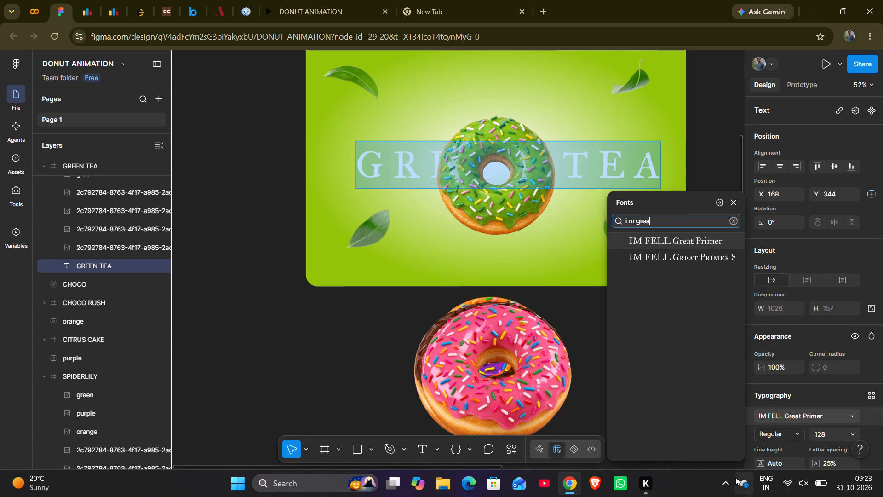
{"action": "left_click", "coordinate": [693, 255]}
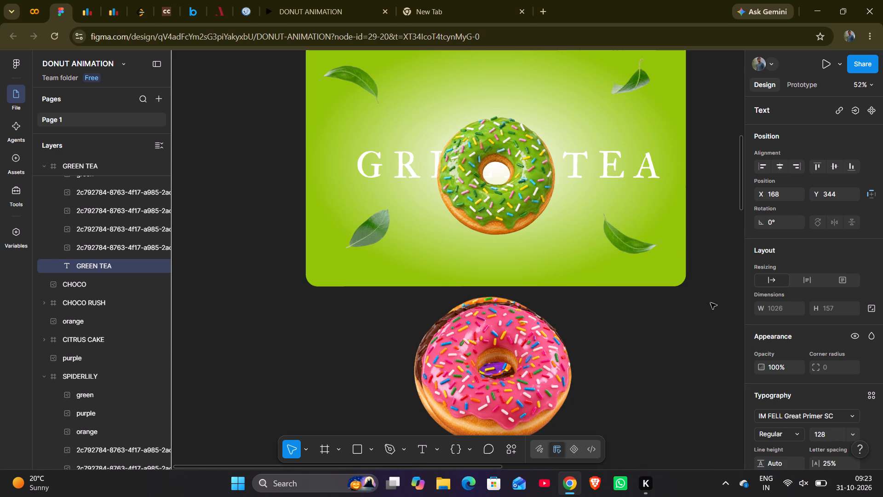
{"action": "left_click", "coordinate": [779, 159]}
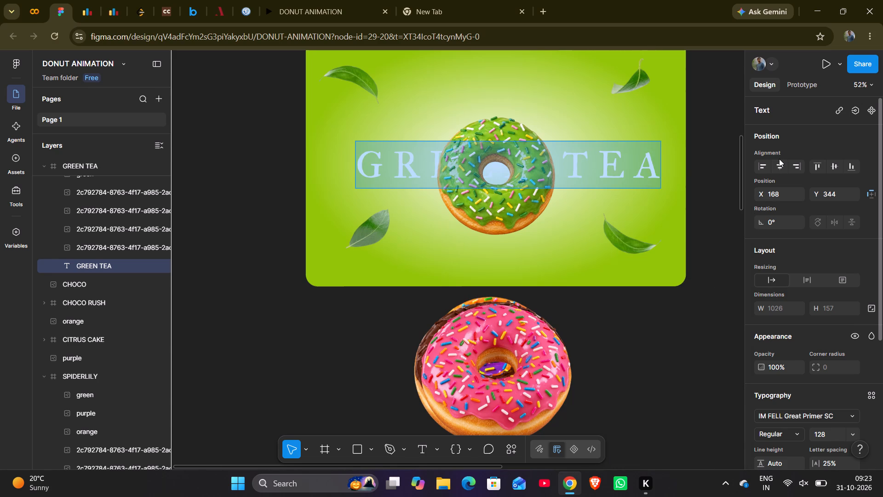
{"action": "left_click", "coordinate": [781, 162]}
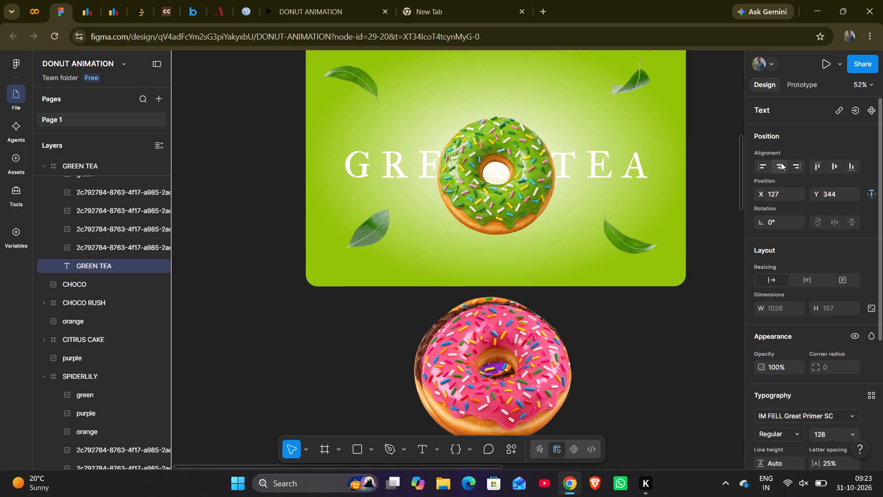
{"action": "left_click", "coordinate": [730, 318]}
{"action": "left_click", "coordinate": [730, 318]}
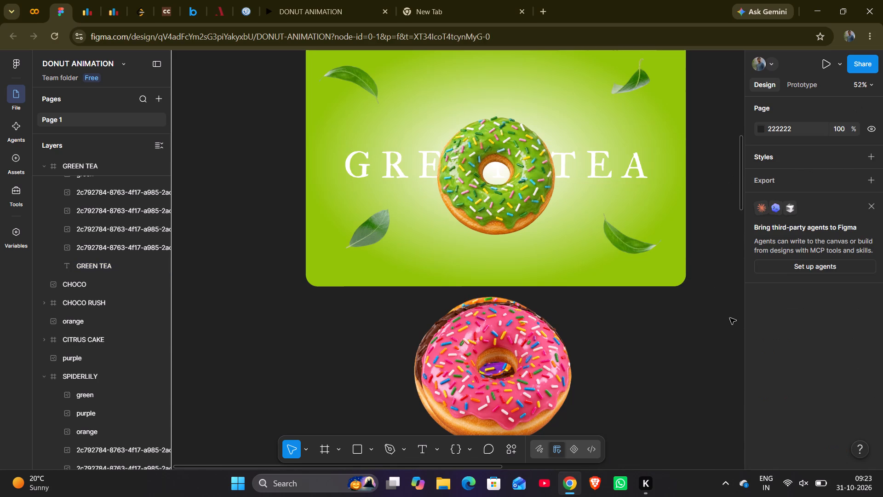
Set the CITRUS CAKE title's font to IM FELL Great Primer SC and centre it horizontally in its frame.
{"action": "scroll", "coordinate": [730, 318], "scroll_direction": "down", "scroll_amount": 5}
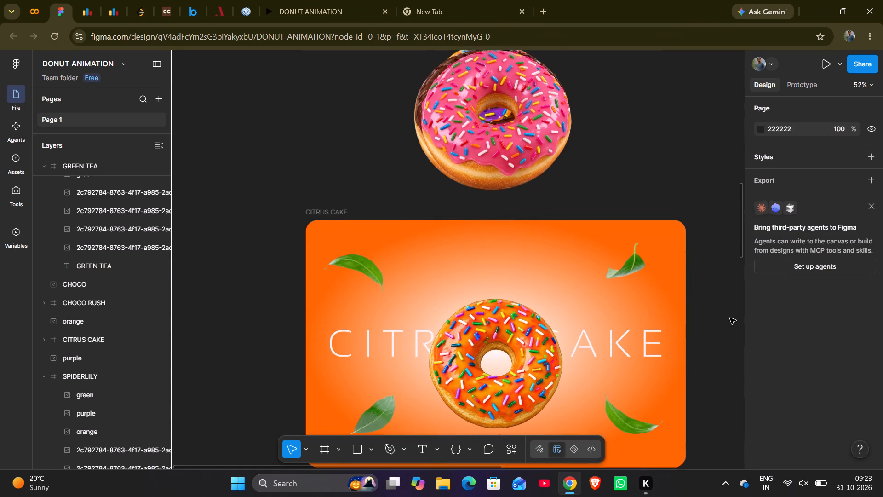
{"action": "scroll", "coordinate": [730, 318], "scroll_direction": "down", "scroll_amount": 1}
{"action": "double_click", "coordinate": [622, 301]}
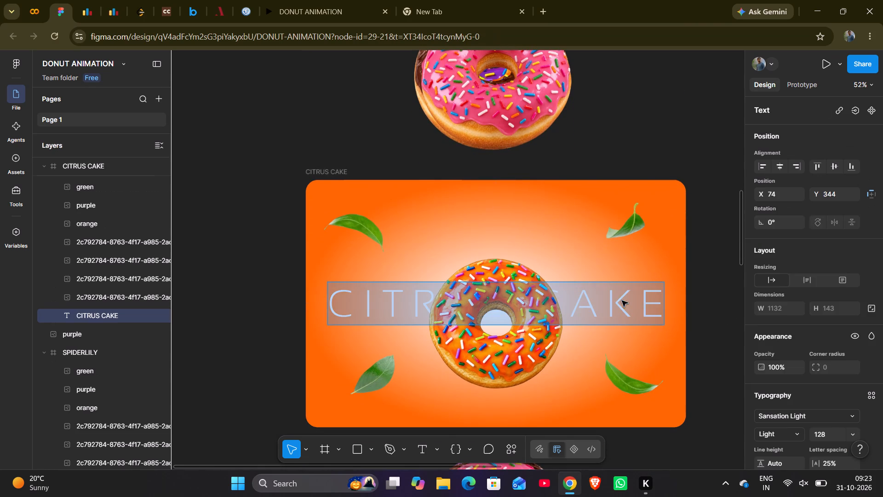
{"action": "double_click", "coordinate": [794, 416]}
{"action": "double_click", "coordinate": [794, 416]}
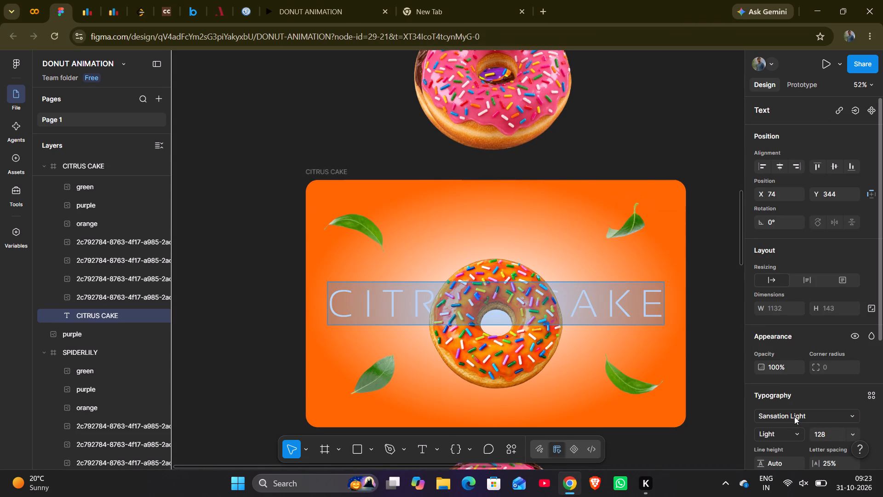
{"action": "left_click", "coordinate": [794, 416]}
{"action": "type", "text": "i m"}
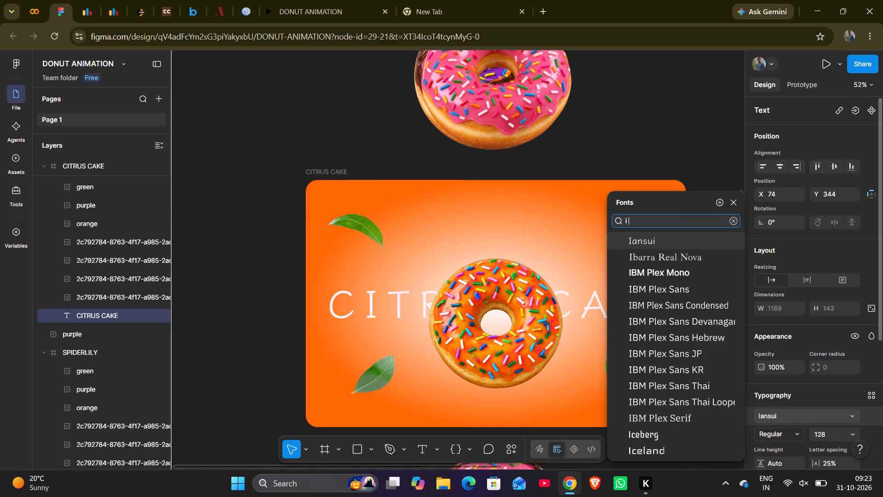
{"action": "key", "text": "space"}
{"action": "type", "text": "grea"}
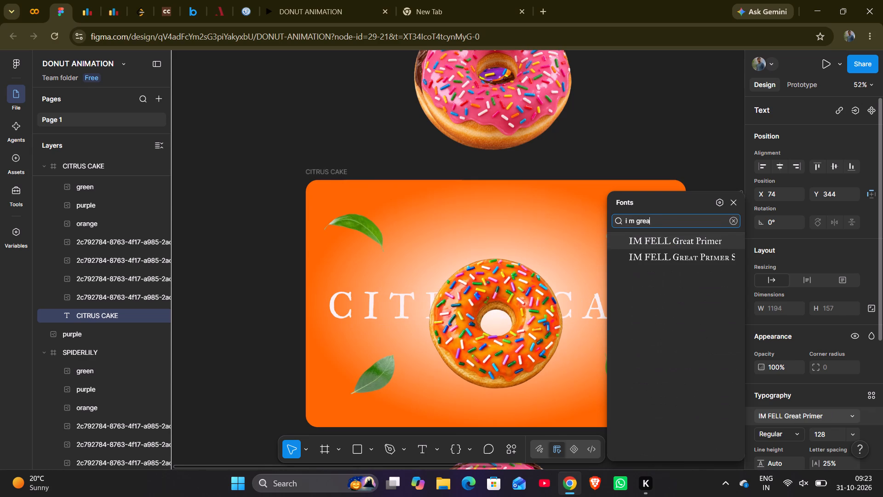
{"action": "key", "text": "Down"}
{"action": "key", "text": "Return"}
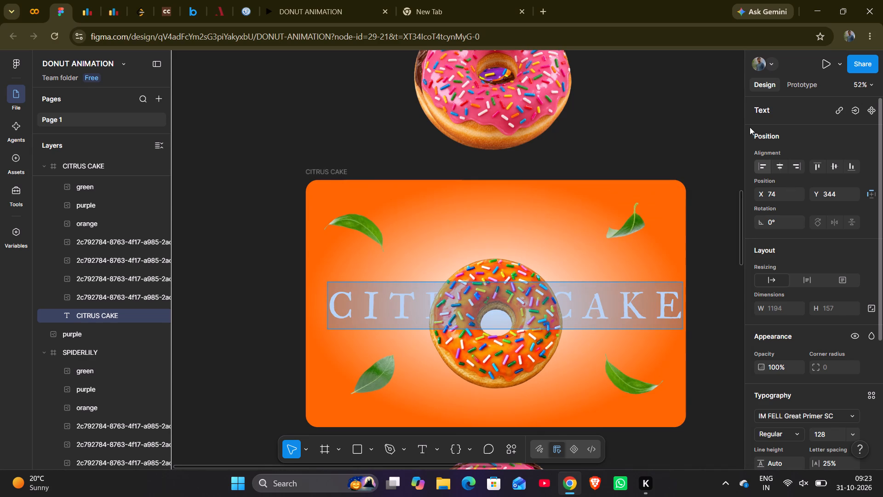
{"action": "left_click", "coordinate": [781, 164]}
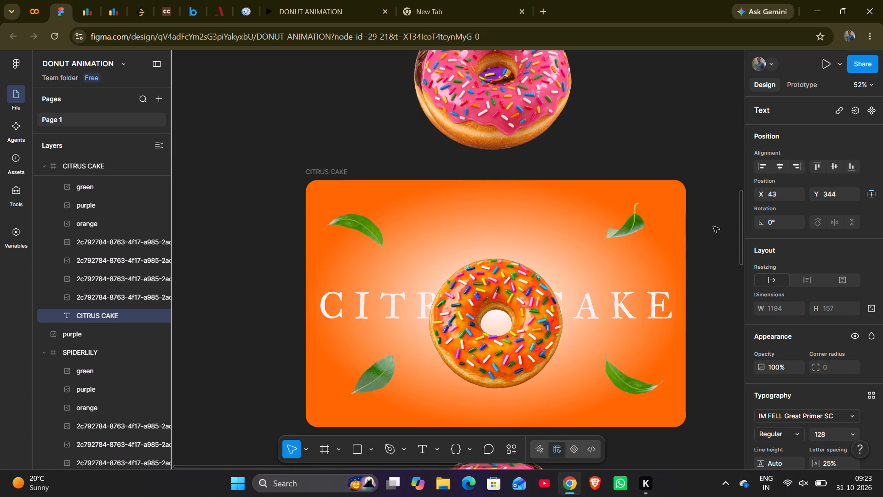
Set the CHOCO RUSH title's font to IM FELL Great Primer SC and centre it horizontally in its frame.
{"action": "scroll", "coordinate": [713, 226], "scroll_direction": "down", "scroll_amount": 3}
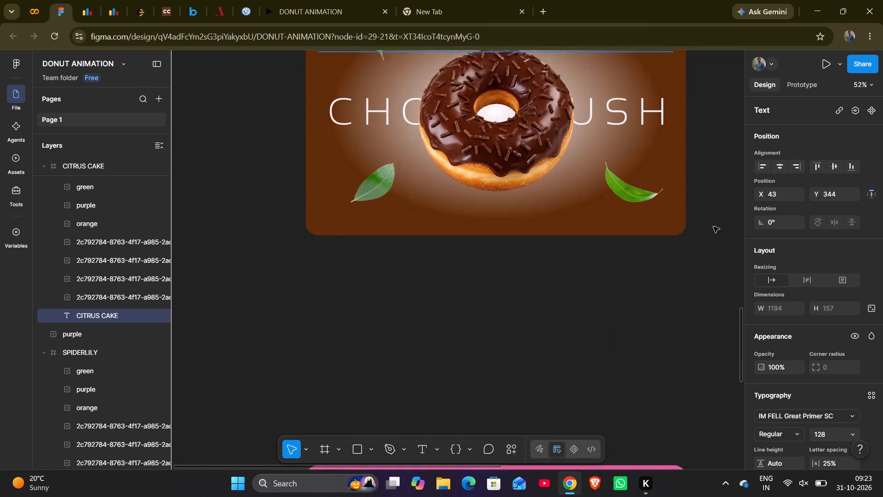
{"action": "scroll", "coordinate": [713, 226], "scroll_direction": "down", "scroll_amount": 2}
{"action": "scroll", "coordinate": [713, 226], "scroll_direction": "up", "scroll_amount": 1}
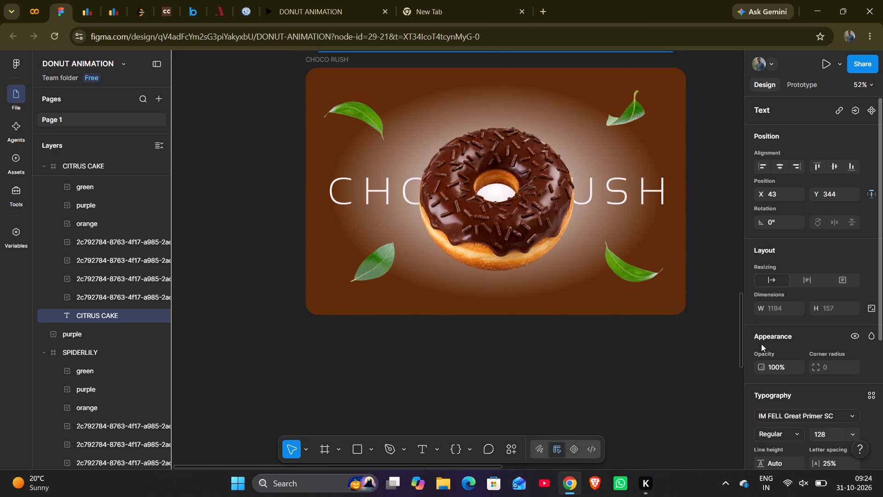
{"action": "double_click", "coordinate": [624, 200]}
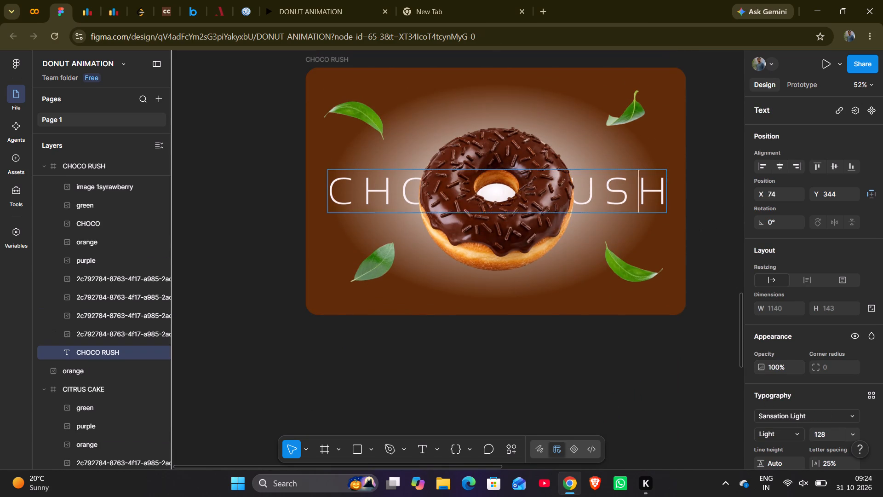
{"action": "left_click_drag", "start_coordinate": [577, 202], "coordinate": [558, 201]}
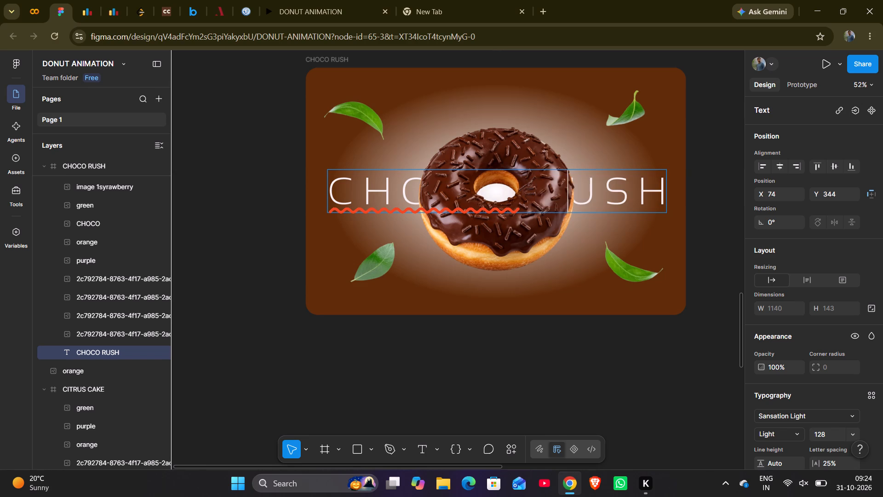
{"action": "left_click_drag", "start_coordinate": [558, 201], "coordinate": [383, 205]}
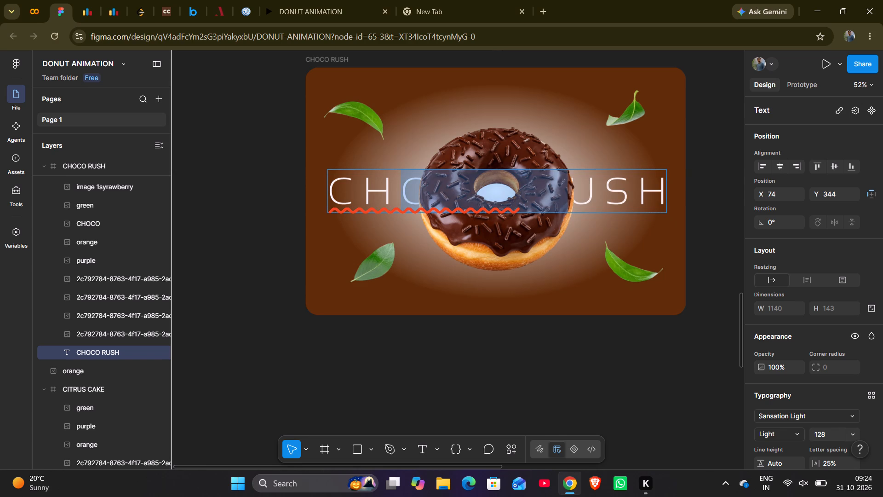
{"action": "left_click_drag", "start_coordinate": [665, 194], "coordinate": [338, 185]}
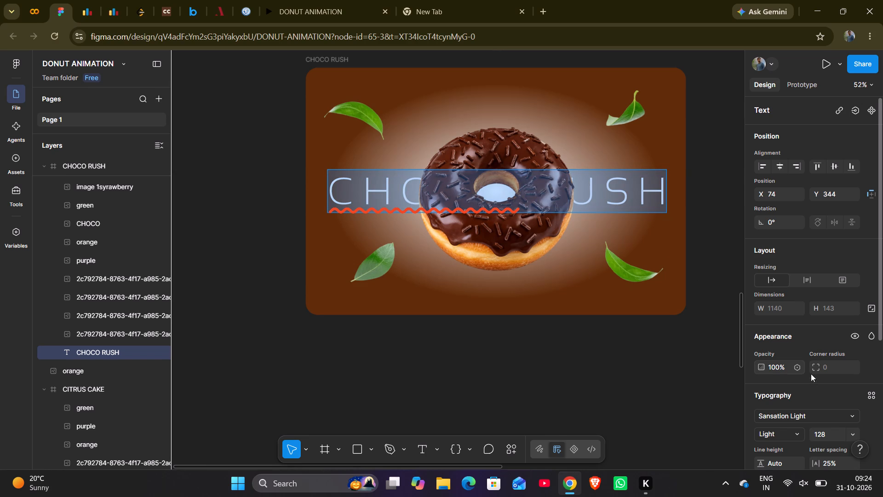
{"action": "left_click", "coordinate": [817, 418]}
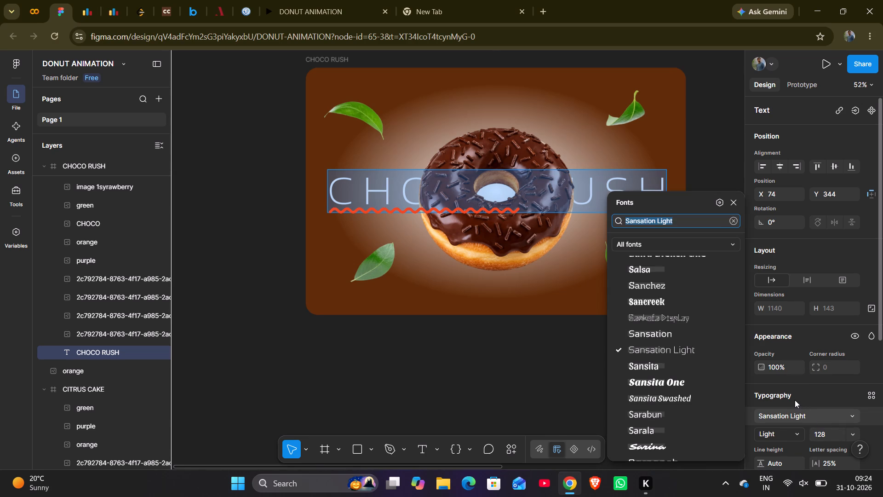
{"action": "type", "text": "i m grea"}
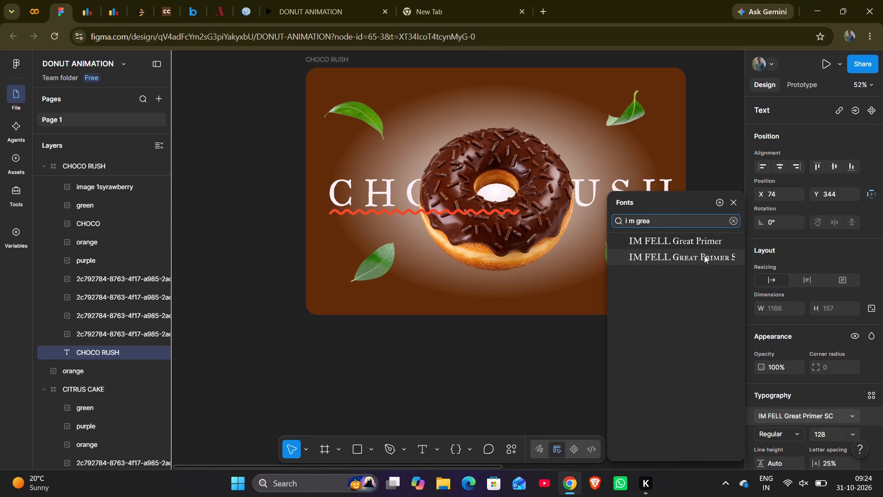
{"action": "left_click", "coordinate": [704, 255]}
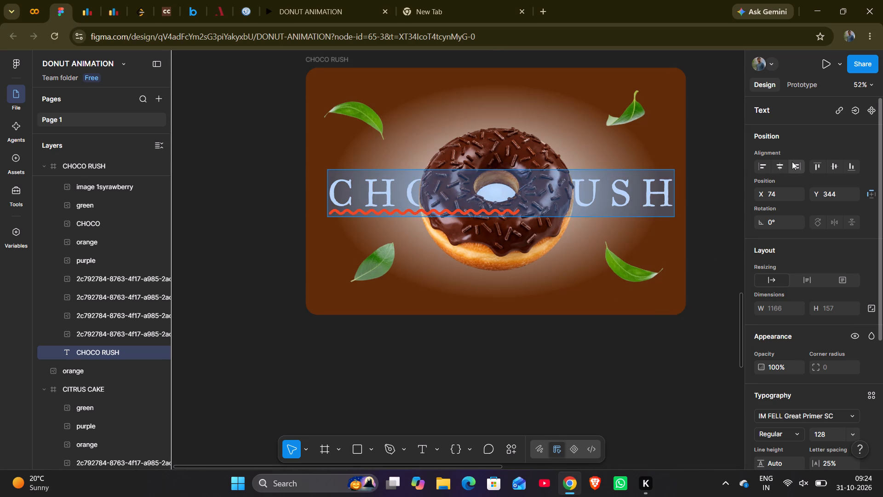
{"action": "left_click", "coordinate": [776, 162]}
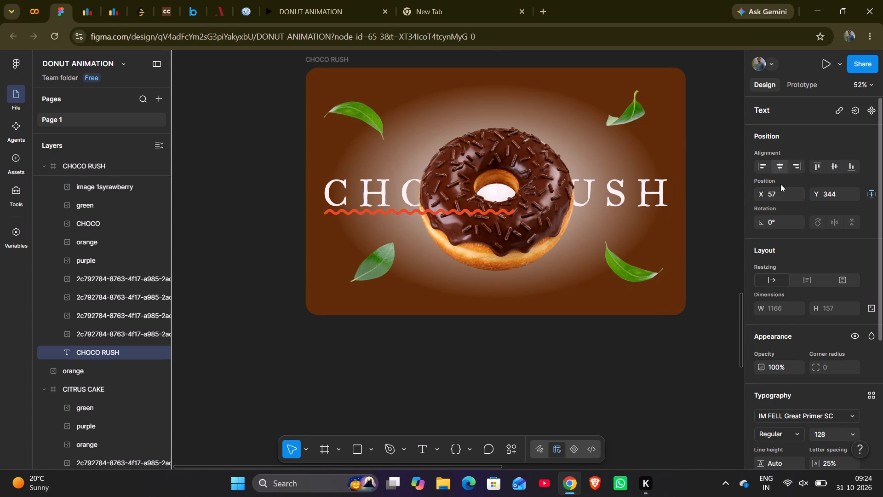
{"action": "left_click", "coordinate": [710, 402]}
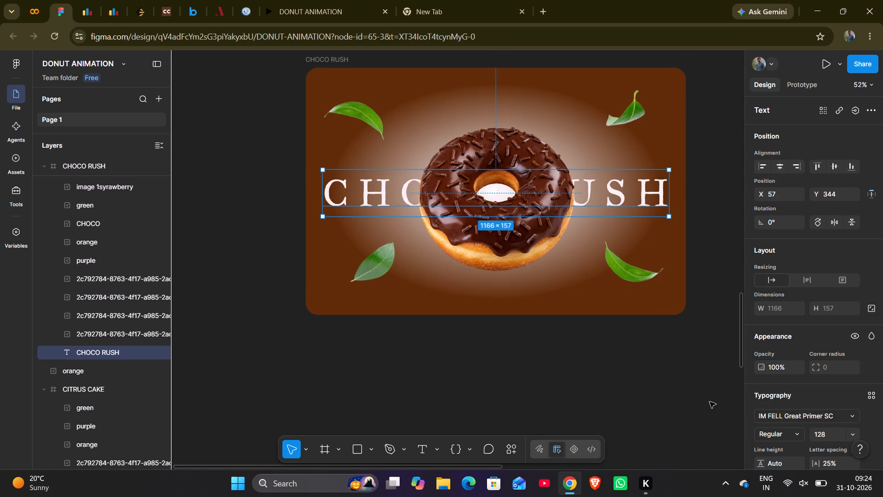
Set the STRAWBERRY title's font to IM FELL Great Primer SC and centre it horizontally in its frame.
{"action": "scroll", "coordinate": [710, 402], "scroll_direction": "down", "scroll_amount": 6}
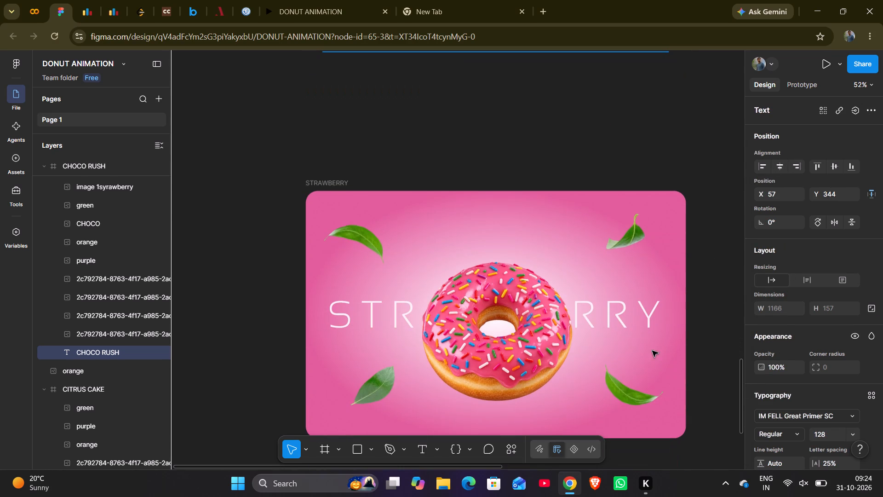
{"action": "double_click", "coordinate": [622, 301]}
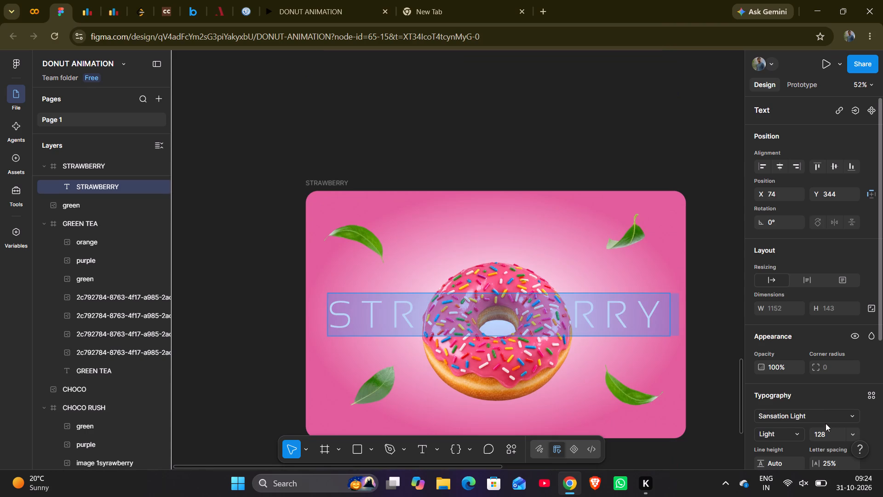
{"action": "left_click", "coordinate": [819, 414]}
{"action": "type", "text": "i m great"}
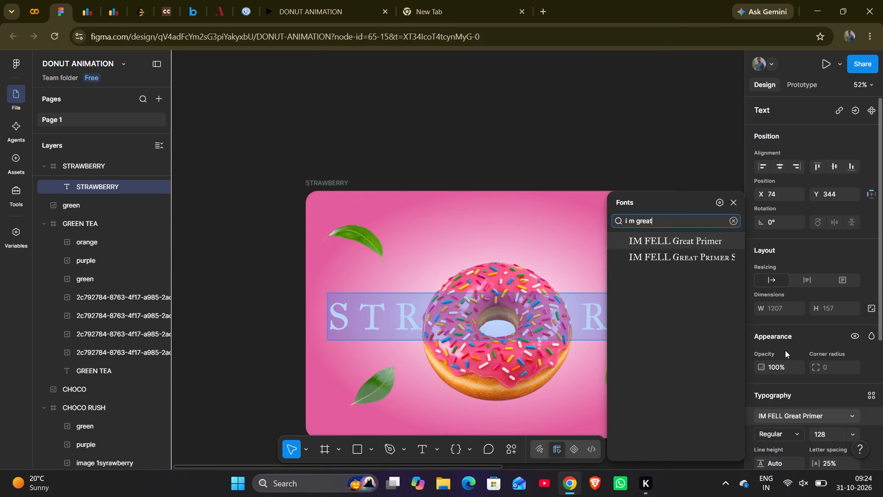
{"action": "key", "text": "Down"}
{"action": "key", "text": "Return"}
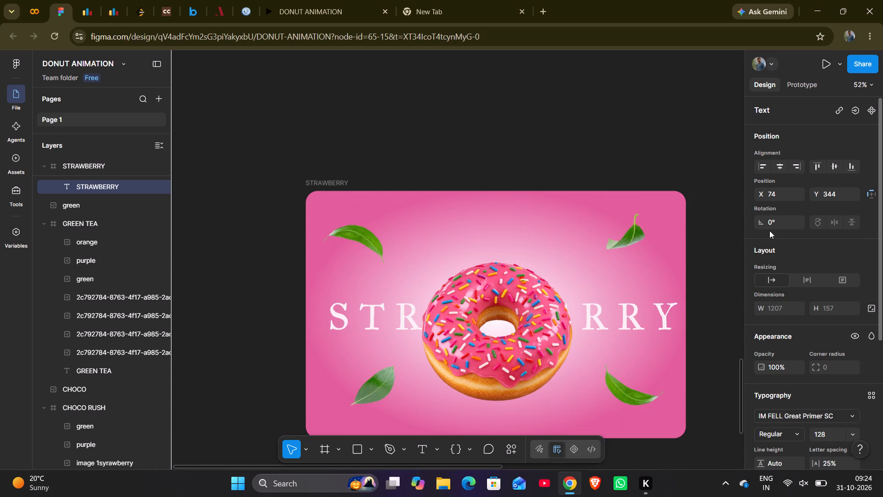
{"action": "left_click", "coordinate": [777, 164]}
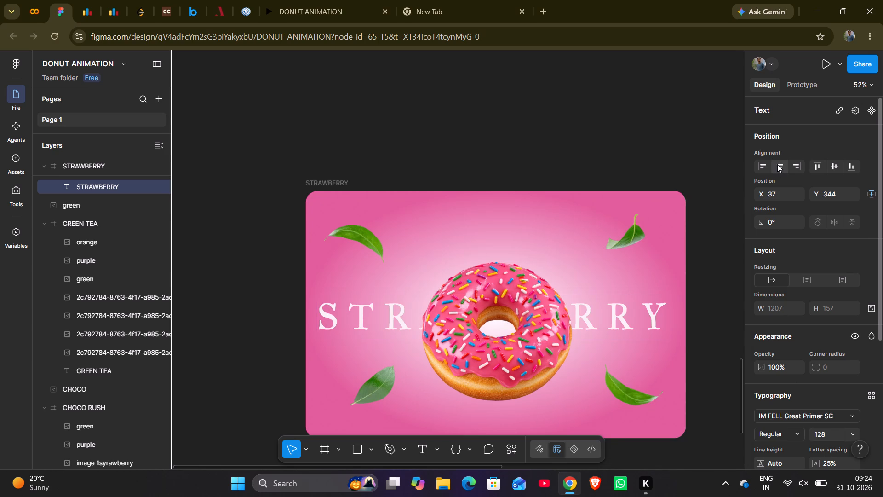
Present the DONUT ANIMATION prototype starting from the STRAWBERRY frame.
{"action": "scroll", "coordinate": [700, 323], "scroll_direction": "down", "scroll_amount": 5}
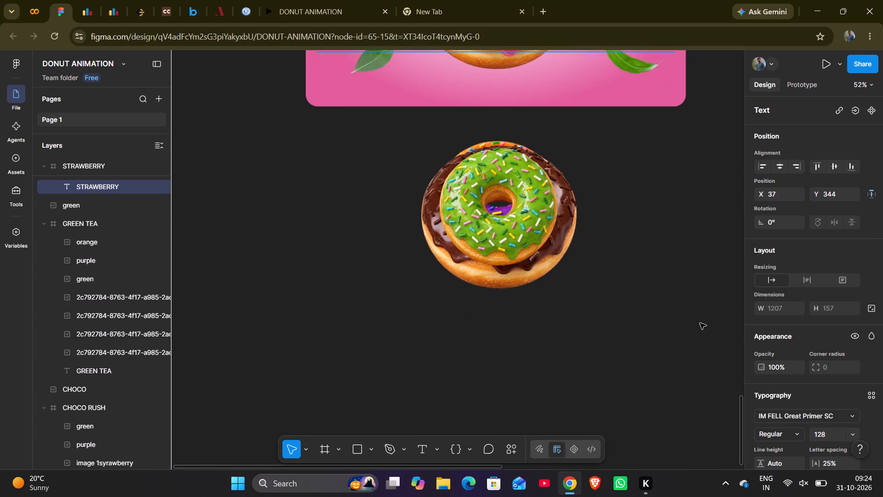
{"action": "scroll", "coordinate": [700, 323], "scroll_direction": "down", "scroll_amount": 4}
{"action": "scroll", "coordinate": [700, 323], "scroll_direction": "up", "scroll_amount": 10}
{"action": "left_click", "coordinate": [822, 64]}
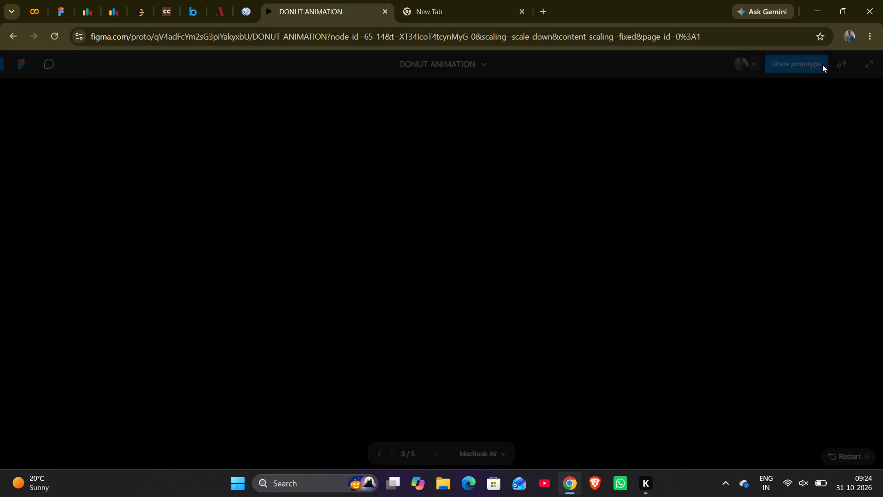
{"action": "key", "text": "Return"}
{"action": "key", "text": "Return"}
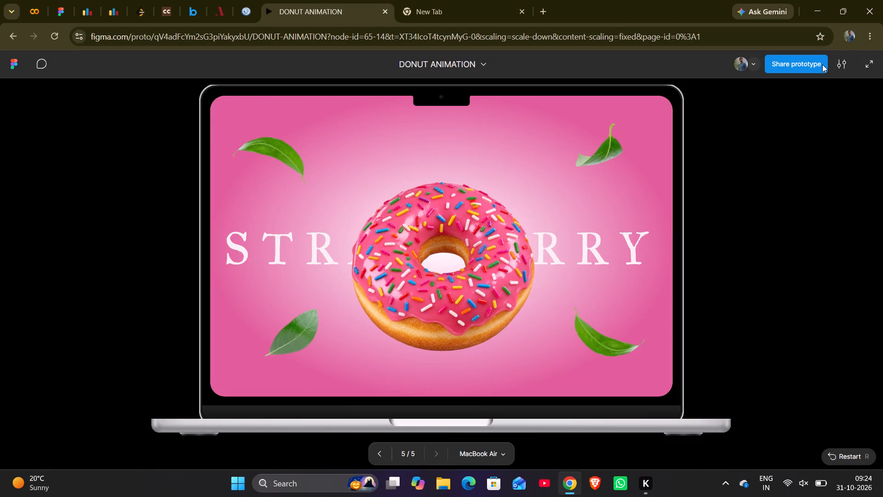
Play repeatedly through the prototype's donut frames to examine the restyled titles and the transitions between flavours.
{"action": "left_click", "coordinate": [665, 159]}
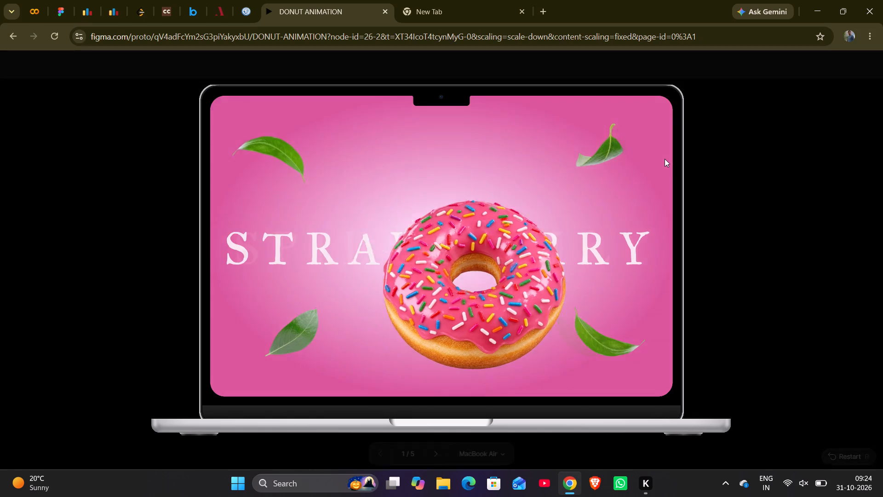
{"action": "left_click", "coordinate": [665, 159]}
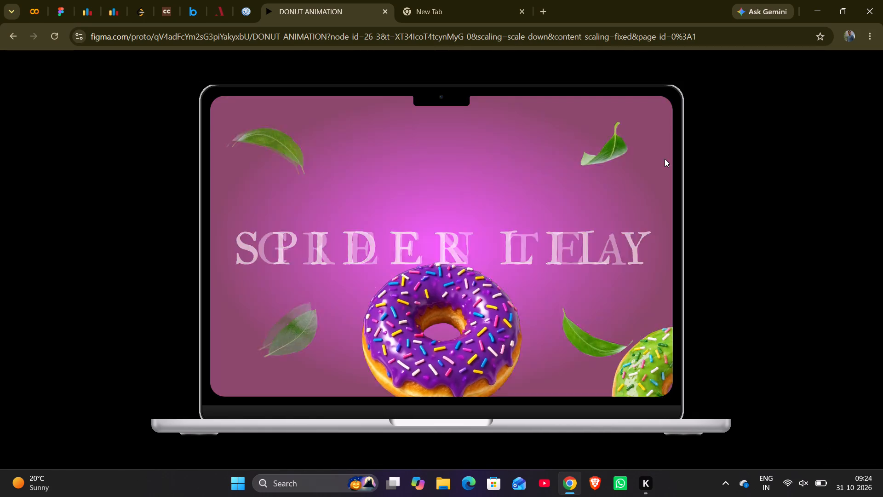
{"action": "left_click", "coordinate": [665, 159]}
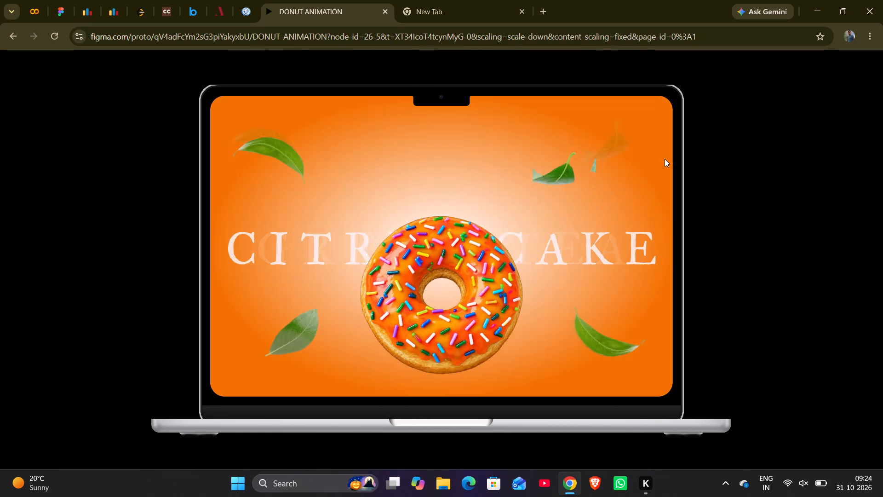
{"action": "left_click", "coordinate": [665, 159]}
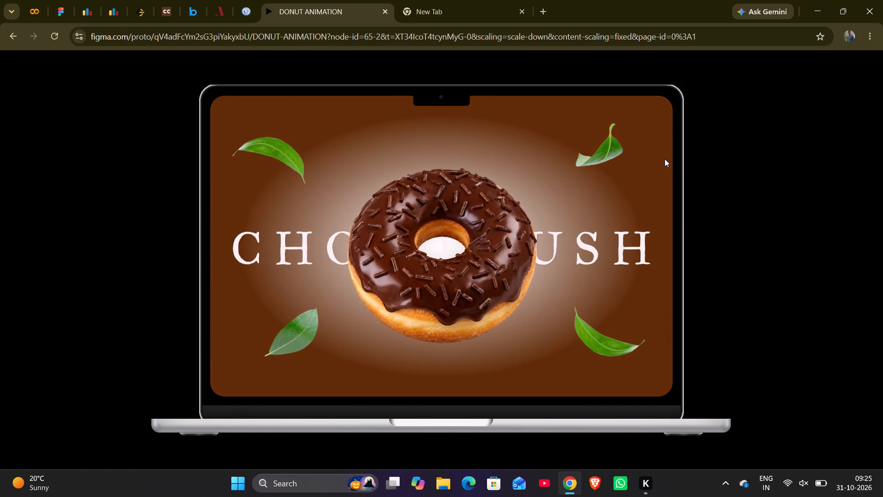
{"action": "left_click", "coordinate": [665, 159]}
{"action": "left_click", "coordinate": [665, 159]}
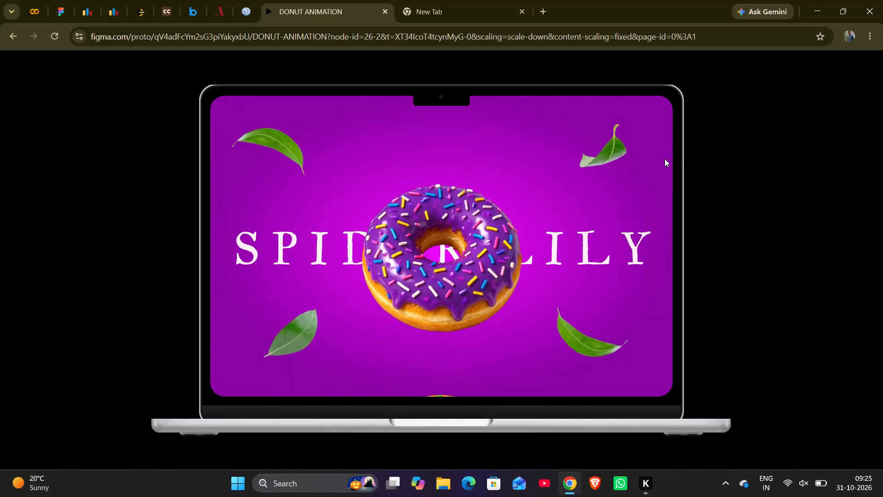
{"action": "left_click", "coordinate": [665, 159]}
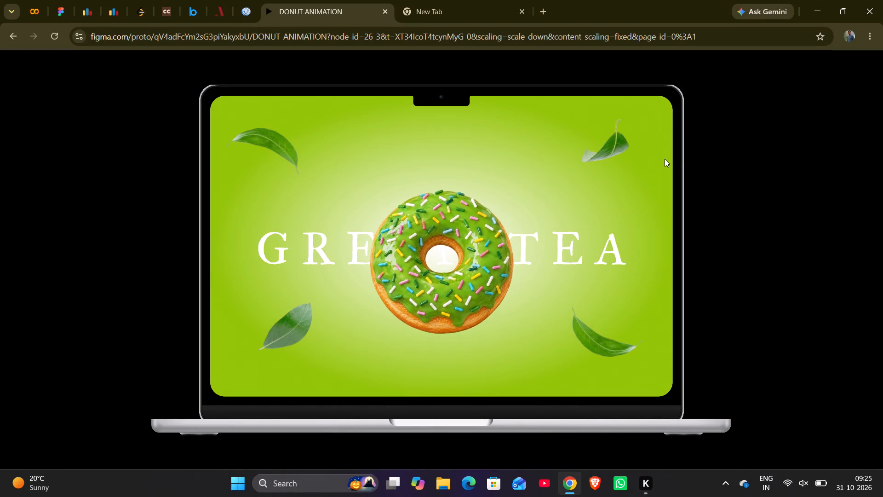
{"action": "left_click", "coordinate": [665, 159]}
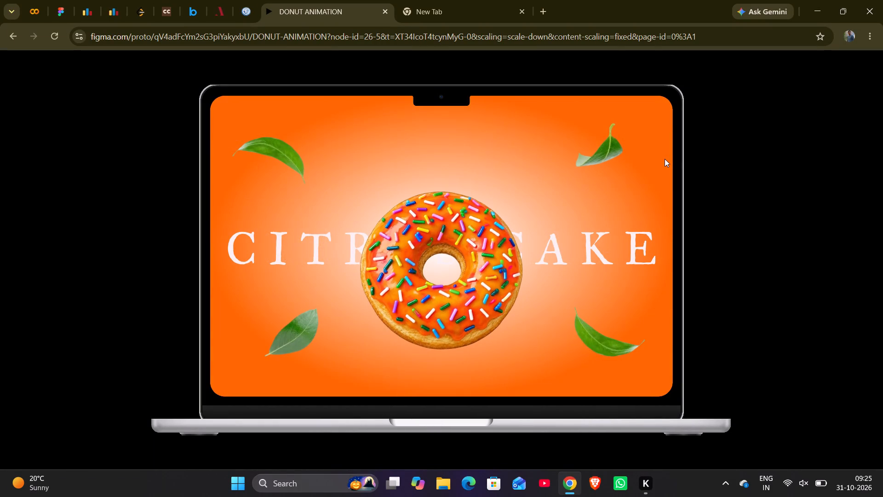
{"action": "left_click", "coordinate": [665, 159]}
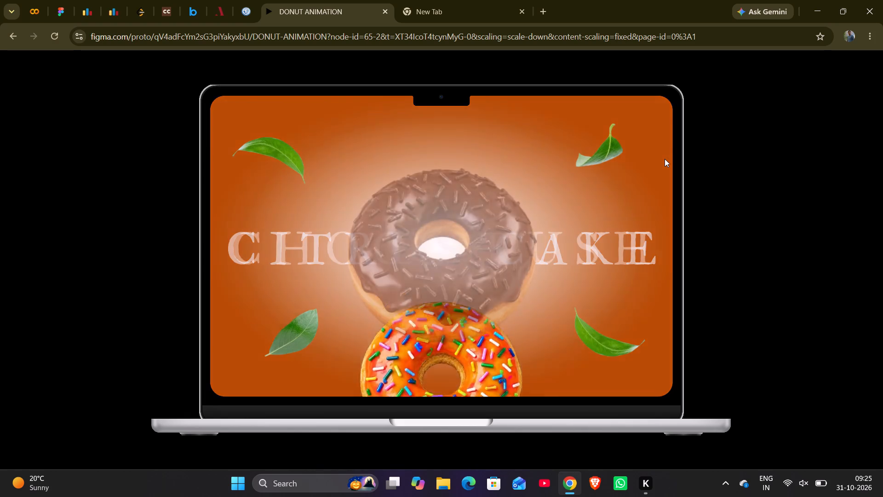
{"action": "left_click", "coordinate": [665, 159]}
{"action": "double_click", "coordinate": [665, 159]}
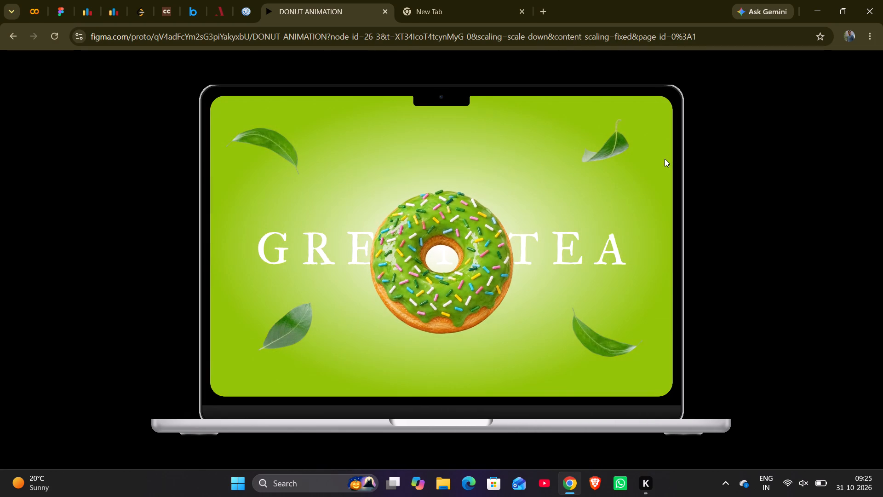
{"action": "left_click", "coordinate": [665, 159]}
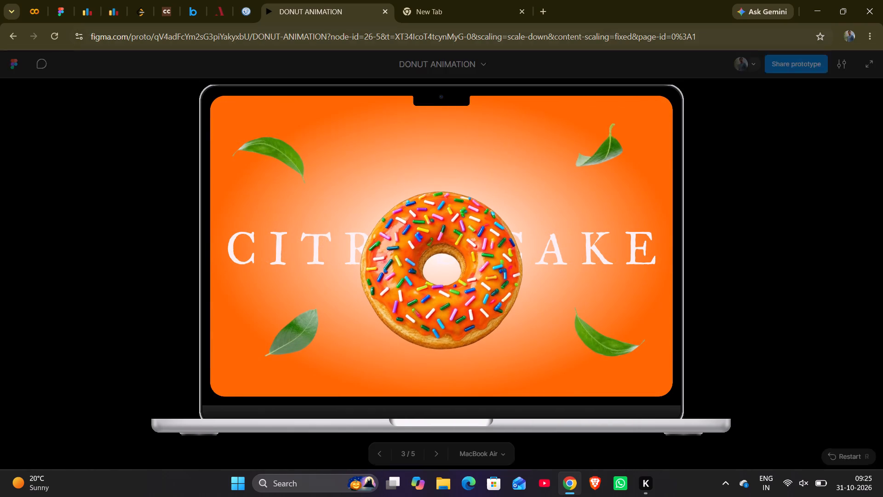
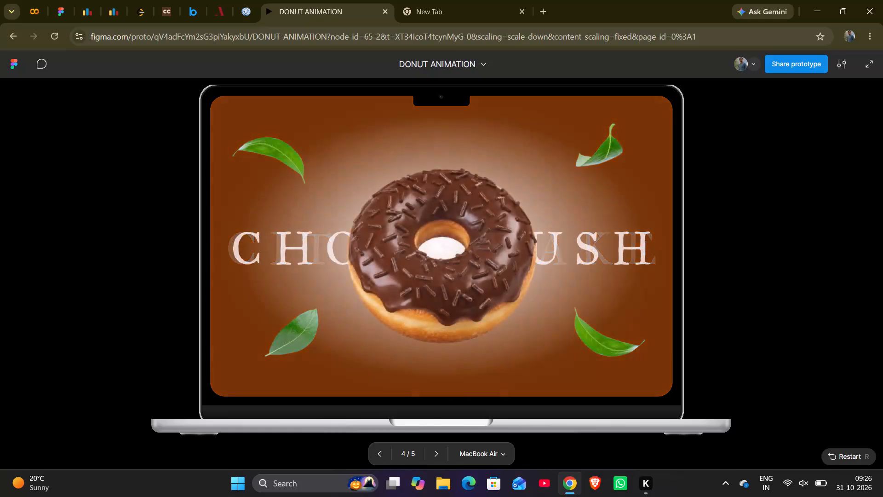
Play through all the prototype's donut frames again to examine the transitions between flavours, especially into and out of CHOCO RUSH.
{"action": "key", "text": "Return"}
{"action": "key", "text": "Return"}
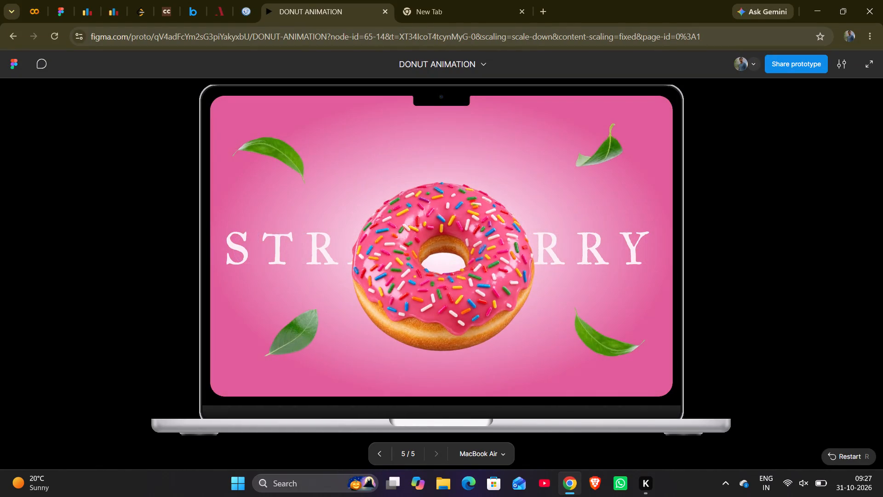
{"action": "key", "text": "Return"}
{"action": "key", "text": "Return"}
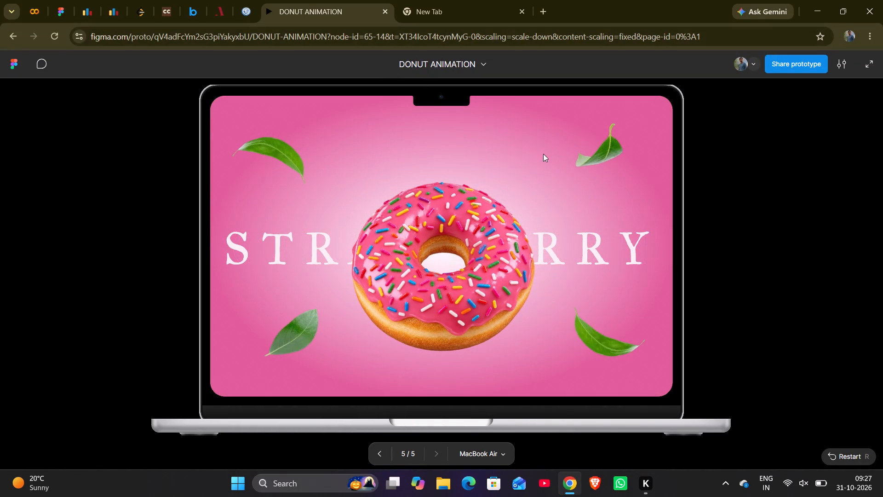
{"action": "left_click", "coordinate": [554, 153]}
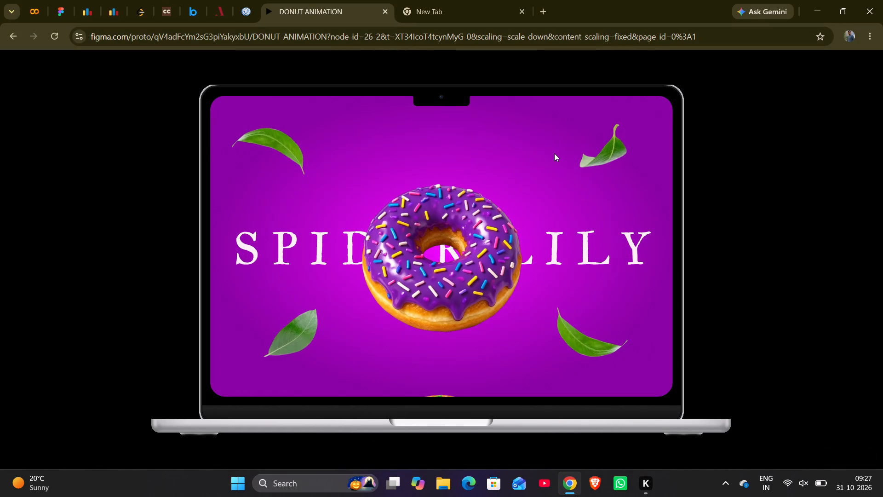
{"action": "left_click", "coordinate": [554, 153]}
{"action": "left_click", "coordinate": [554, 153]}
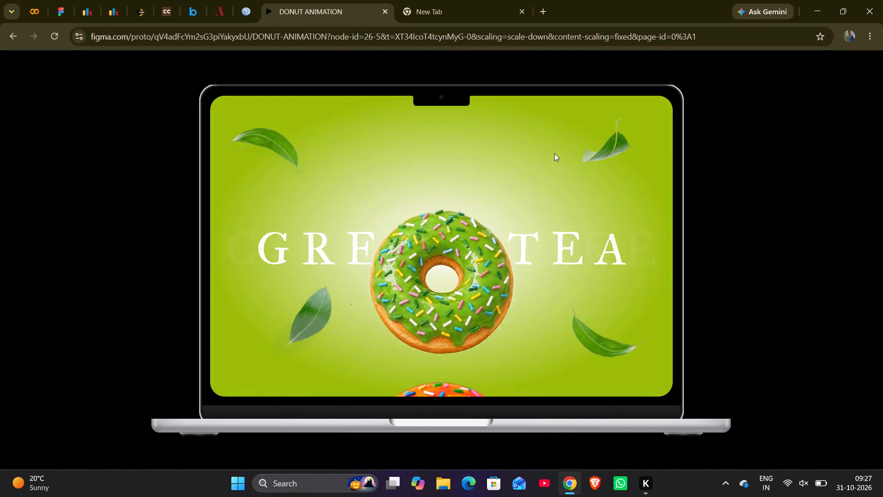
{"action": "left_click", "coordinate": [554, 153]}
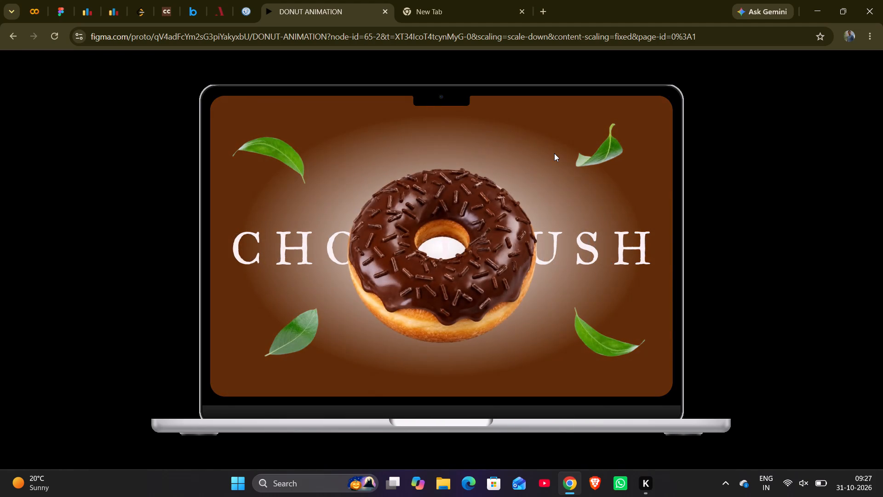
{"action": "left_click", "coordinate": [554, 153]}
{"action": "left_click", "coordinate": [554, 153]}
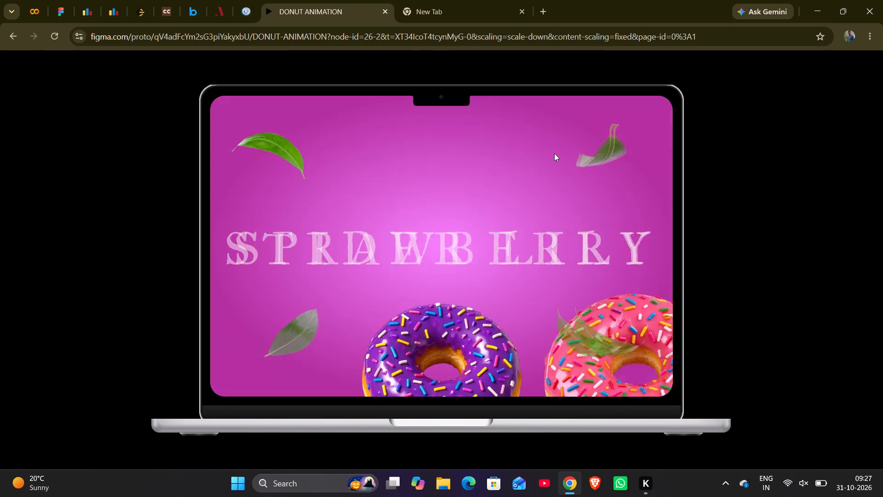
{"action": "left_click", "coordinate": [554, 153]}
{"action": "left_click", "coordinate": [554, 153]}
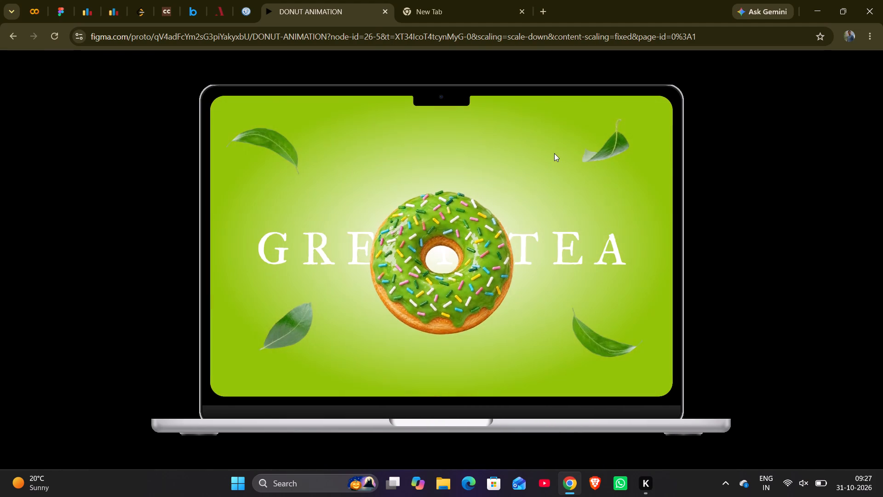
{"action": "left_click", "coordinate": [554, 153]}
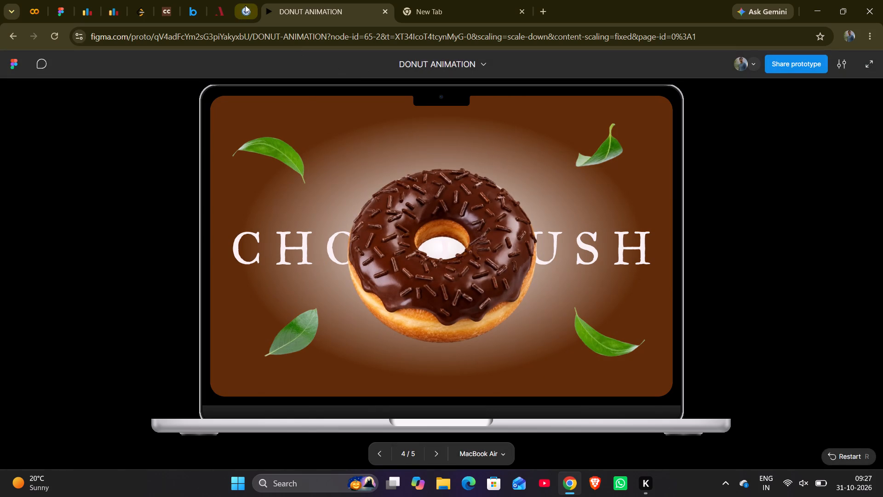
Return to the design file and compare the loose CHOCO image with the CHOCO donut inside the CHOCO RUSH frame.
{"action": "left_click", "coordinate": [69, 12]}
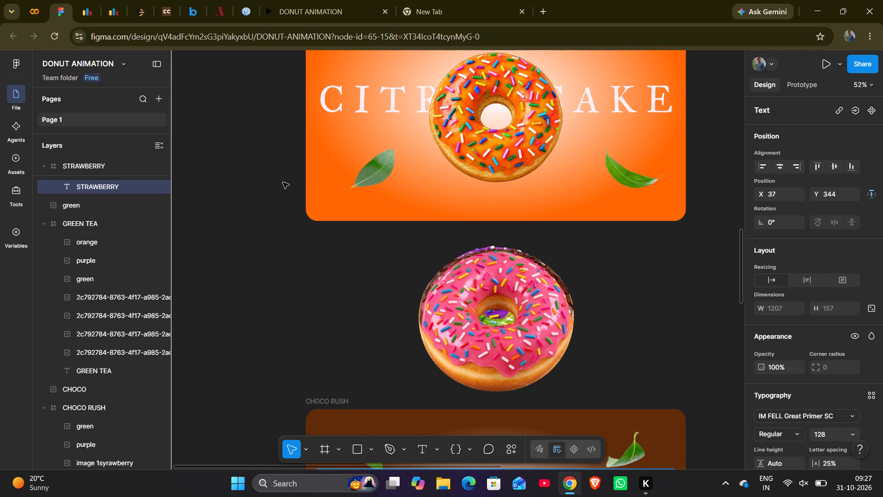
{"action": "scroll", "coordinate": [283, 182], "scroll_direction": "down", "scroll_amount": 4}
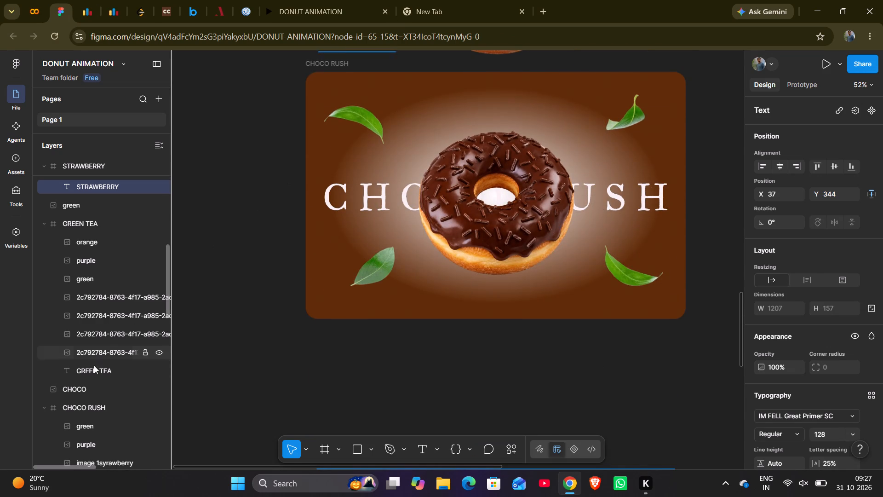
{"action": "left_click", "coordinate": [92, 385]}
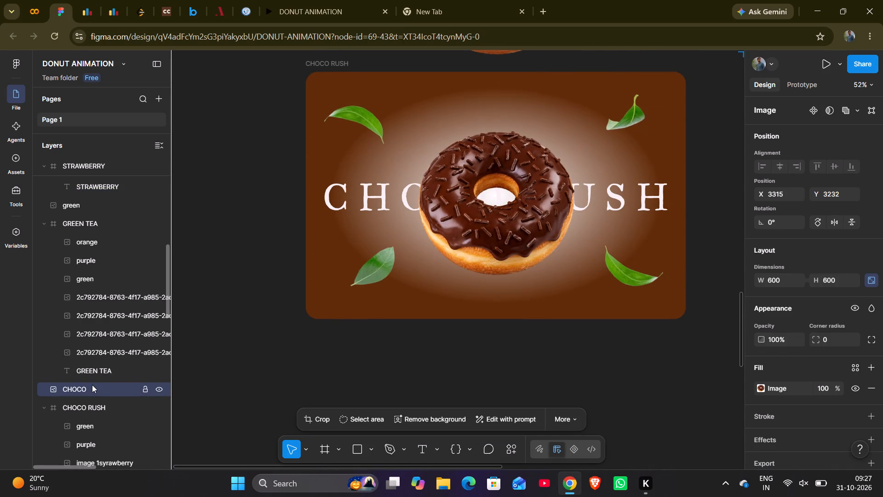
{"action": "double_click", "coordinate": [109, 391]}
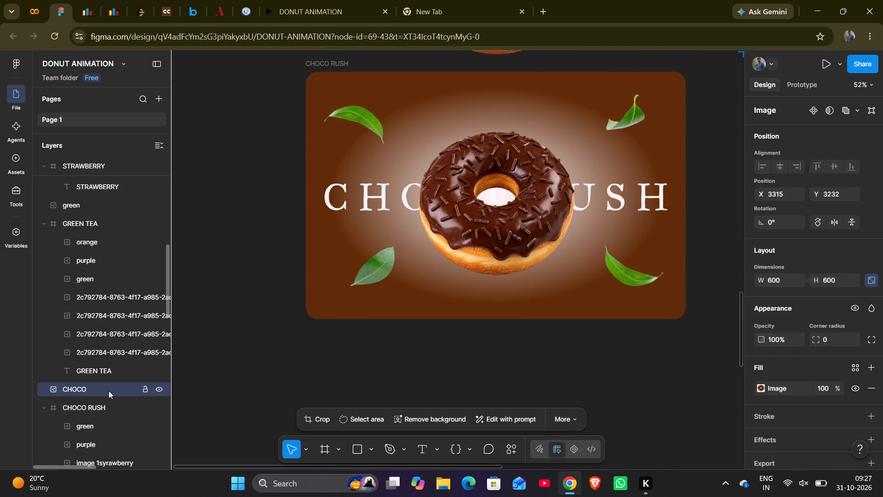
{"action": "left_click", "coordinate": [109, 391]}
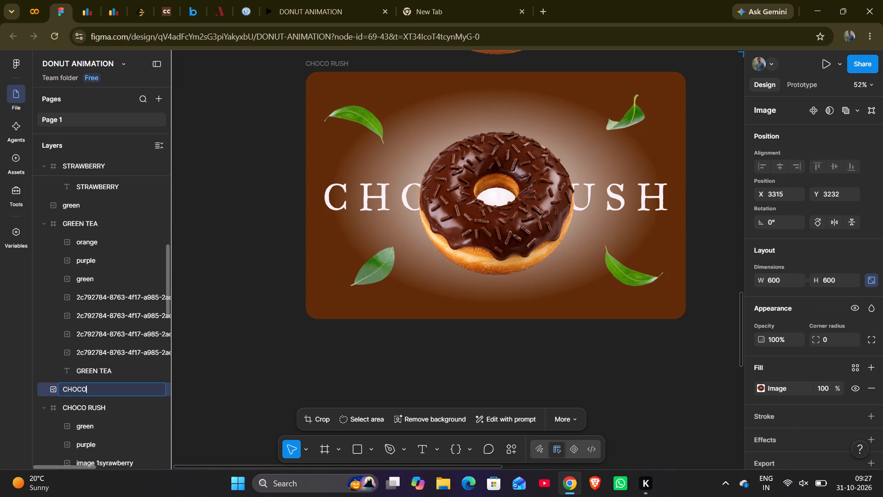
{"action": "scroll", "coordinate": [262, 354], "scroll_direction": "up", "scroll_amount": 2}
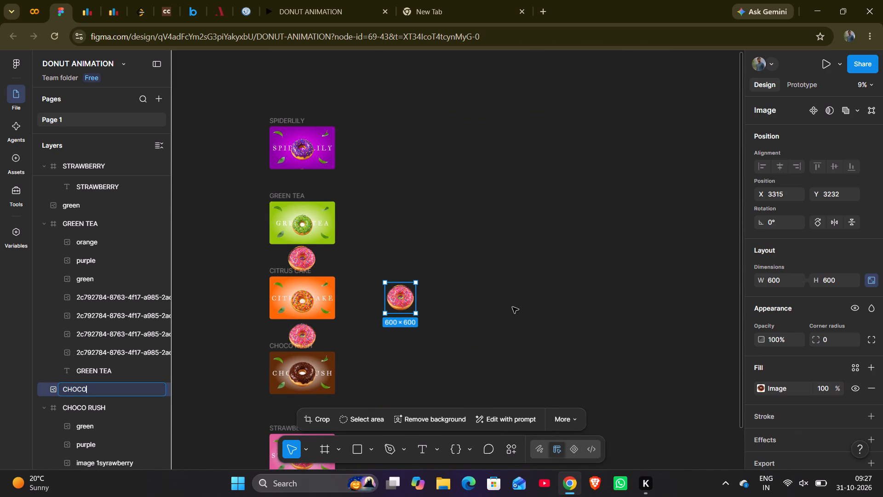
{"action": "scroll", "coordinate": [398, 335], "scroll_direction": "right", "scroll_amount": 1}
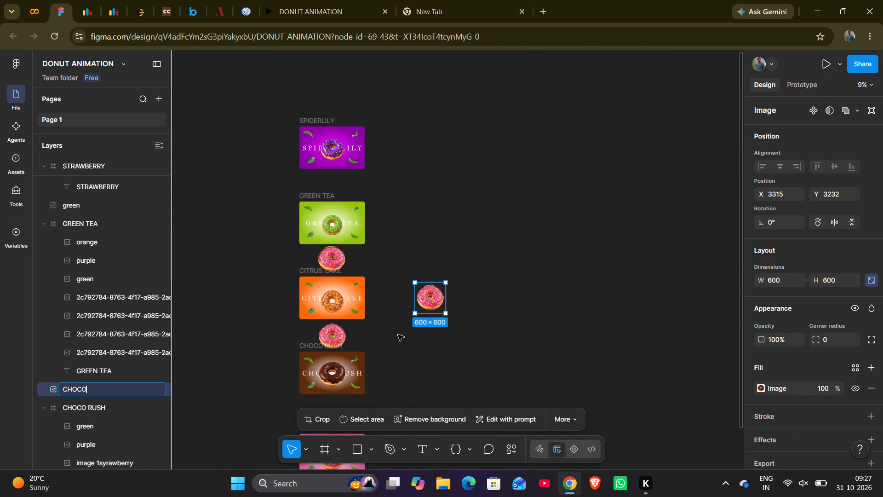
{"action": "scroll", "coordinate": [398, 335], "scroll_direction": "down", "scroll_amount": 2}
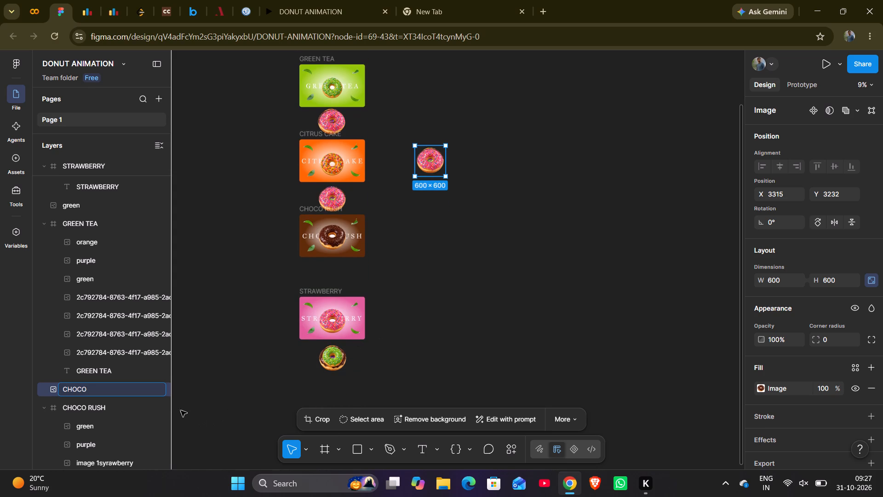
{"action": "scroll", "coordinate": [139, 398], "scroll_direction": "down", "scroll_amount": 3}
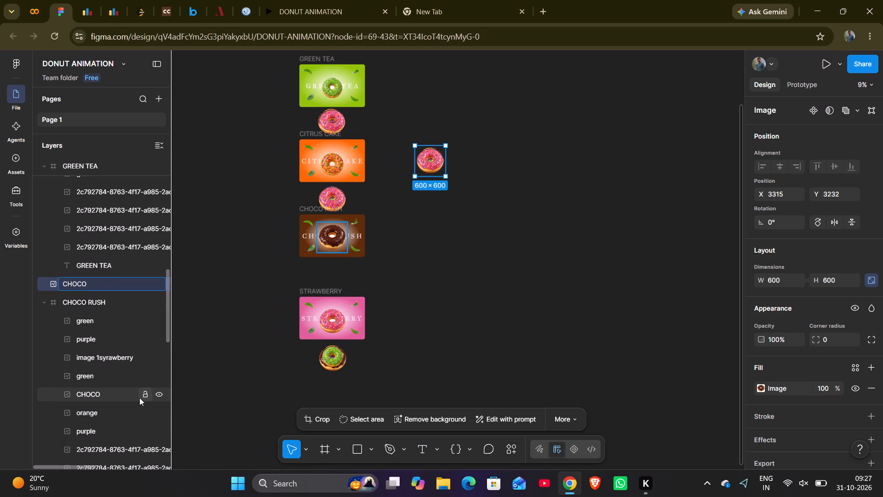
{"action": "left_click", "coordinate": [108, 394]}
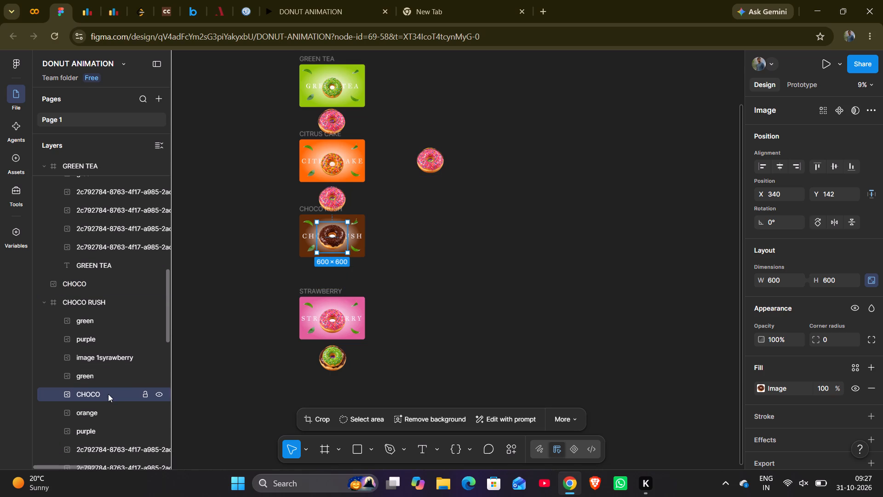
Move the loose CHOCO donut image out of its stack to beside the CHOCO RUSH frame, at about X 3243, Y 4813.
{"action": "left_click", "coordinate": [107, 286]}
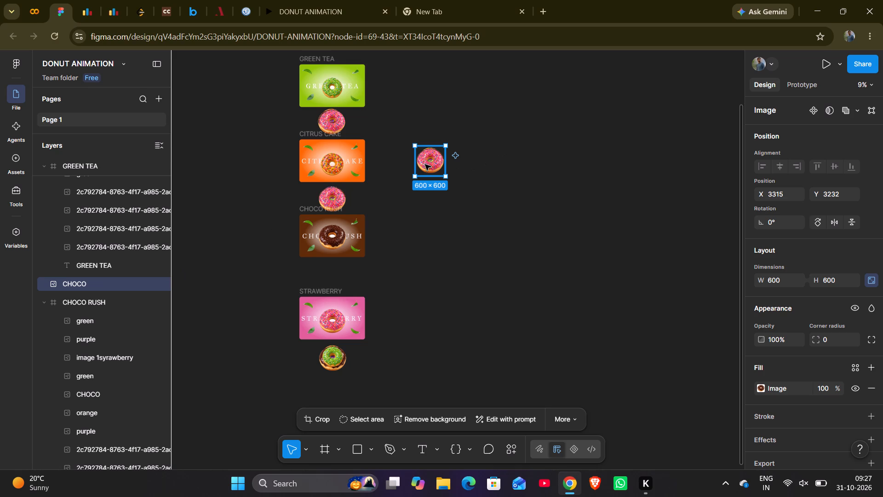
{"action": "left_click_drag", "start_coordinate": [423, 160], "coordinate": [491, 211]}
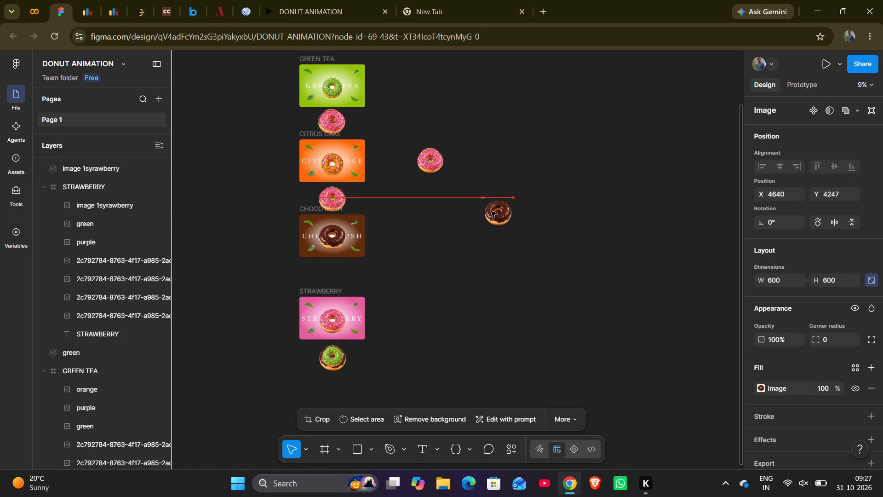
{"action": "left_click_drag", "start_coordinate": [491, 211], "coordinate": [469, 219]}
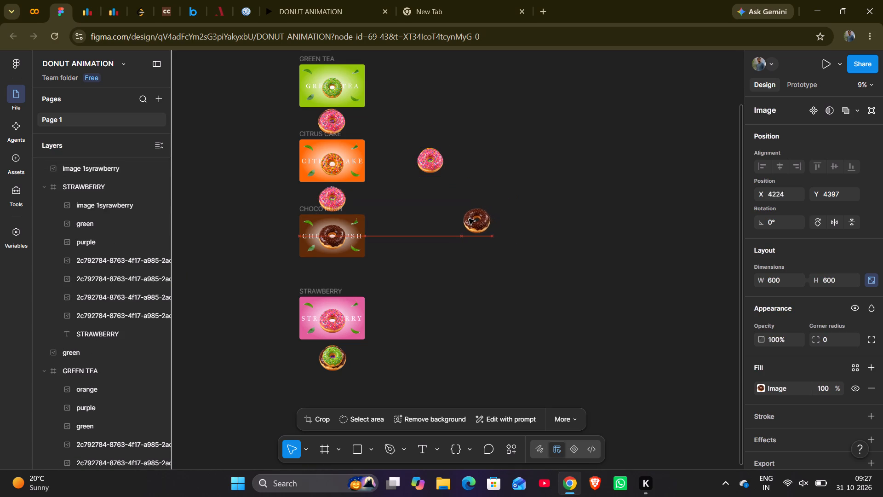
{"action": "left_click_drag", "start_coordinate": [469, 219], "coordinate": [418, 238]}
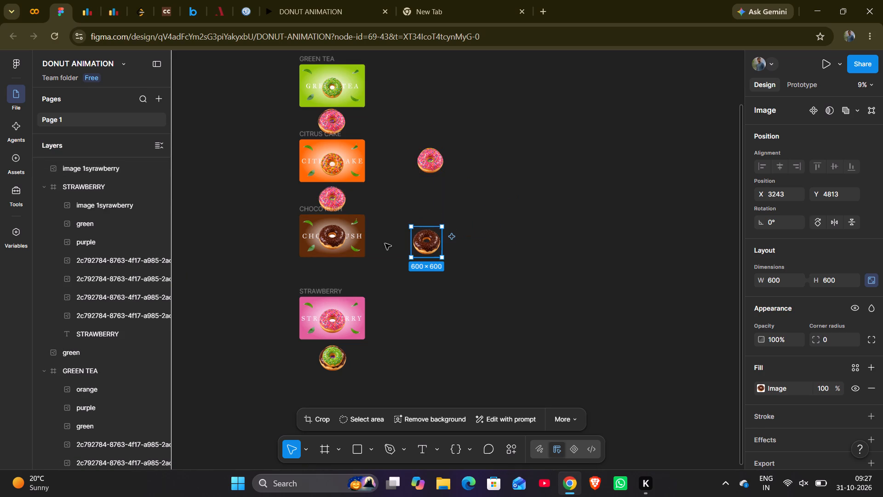
Delete the existing CHOCO donut image inside the CHOCO RUSH frame.
{"action": "left_click", "coordinate": [332, 243]}
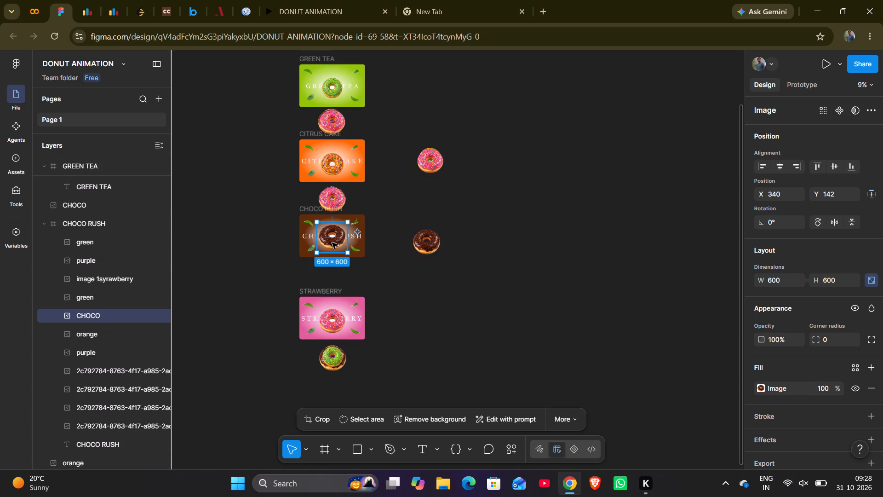
{"action": "key", "text": "BackSpace"}
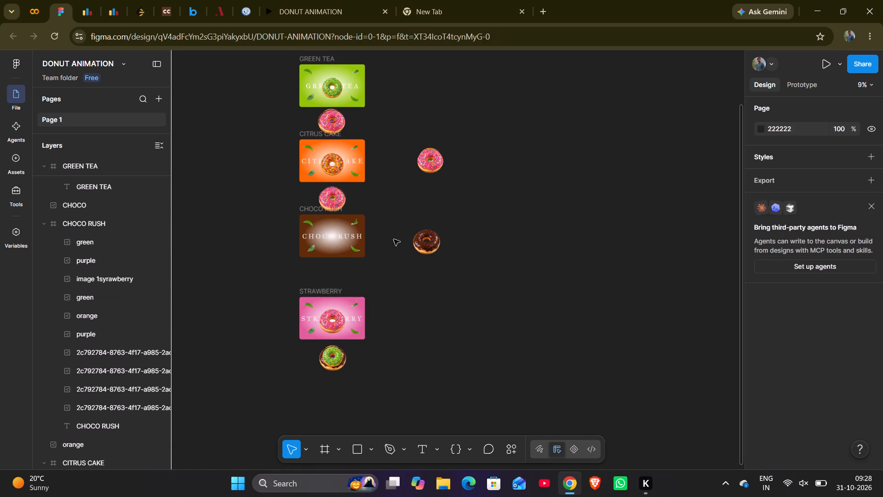
Place the loose CHOCO donut inside the CHOCO RUSH frame at Y 142 and centre it horizontally.
{"action": "left_click_drag", "start_coordinate": [423, 241], "coordinate": [327, 235]}
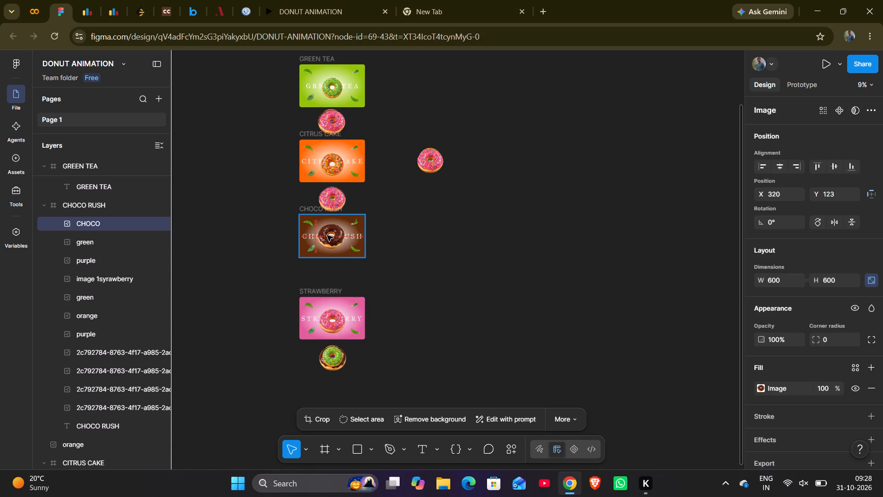
{"action": "left_click_drag", "start_coordinate": [327, 235], "coordinate": [329, 237]}
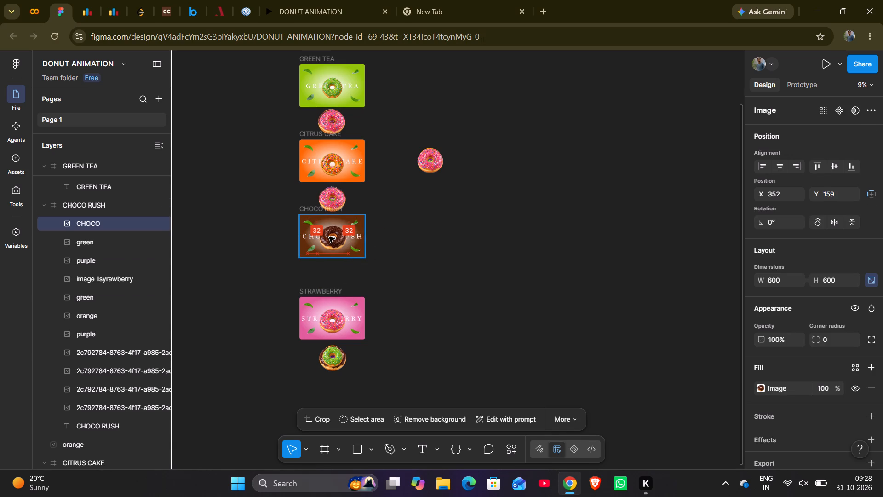
{"action": "left_click_drag", "start_coordinate": [329, 237], "coordinate": [327, 236]}
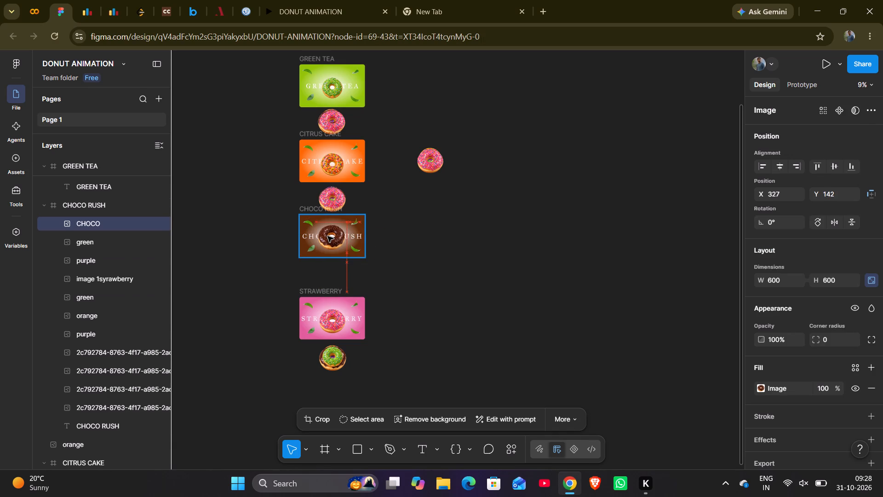
{"action": "left_click_drag", "start_coordinate": [327, 236], "coordinate": [328, 236]}
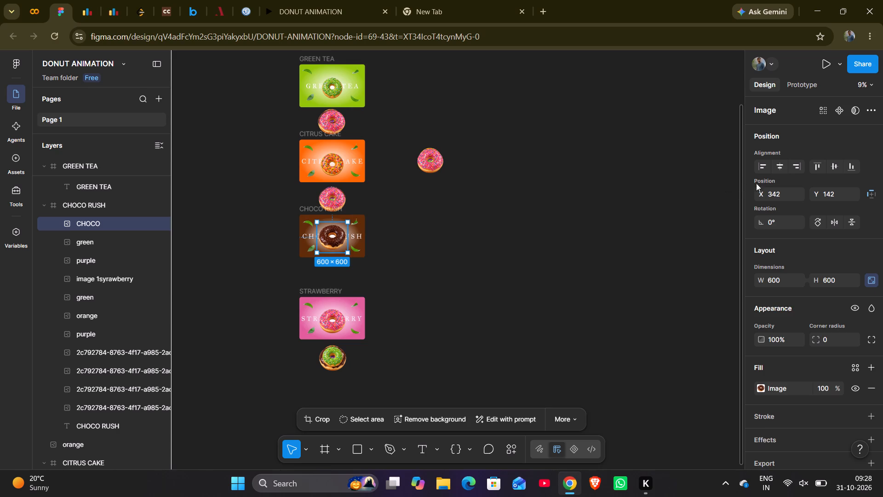
{"action": "left_click", "coordinate": [780, 165]}
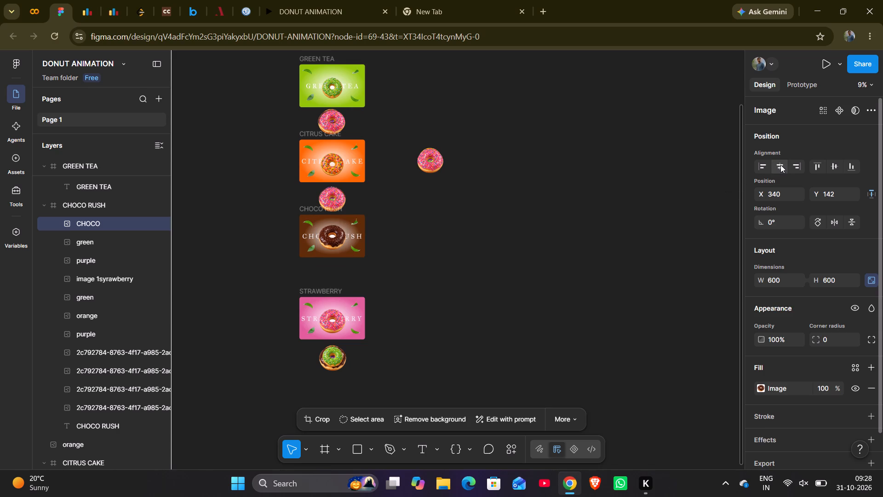
{"action": "left_click", "coordinate": [780, 165]}
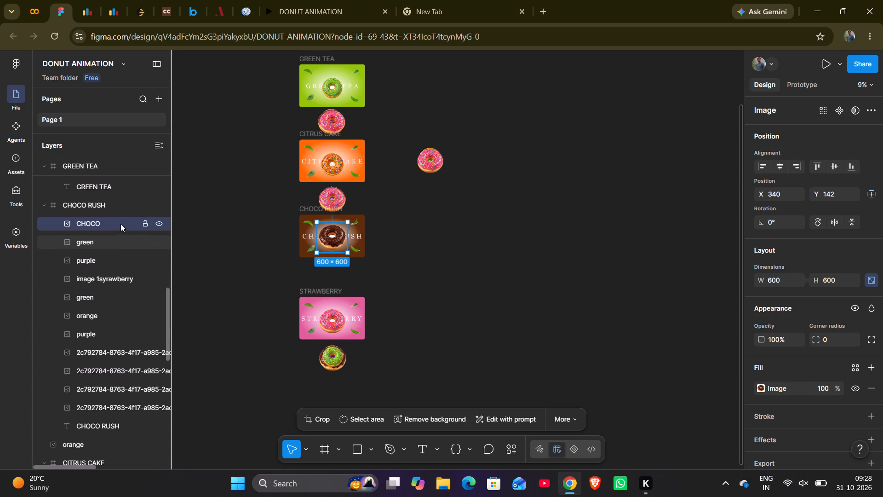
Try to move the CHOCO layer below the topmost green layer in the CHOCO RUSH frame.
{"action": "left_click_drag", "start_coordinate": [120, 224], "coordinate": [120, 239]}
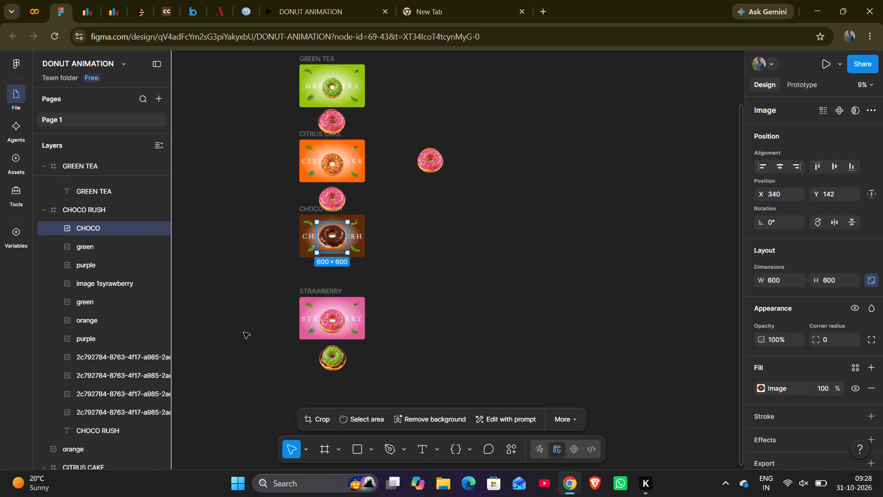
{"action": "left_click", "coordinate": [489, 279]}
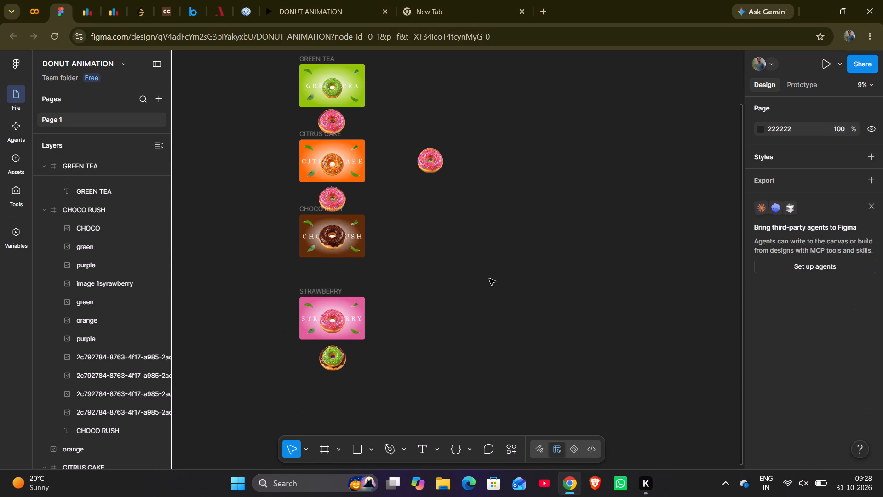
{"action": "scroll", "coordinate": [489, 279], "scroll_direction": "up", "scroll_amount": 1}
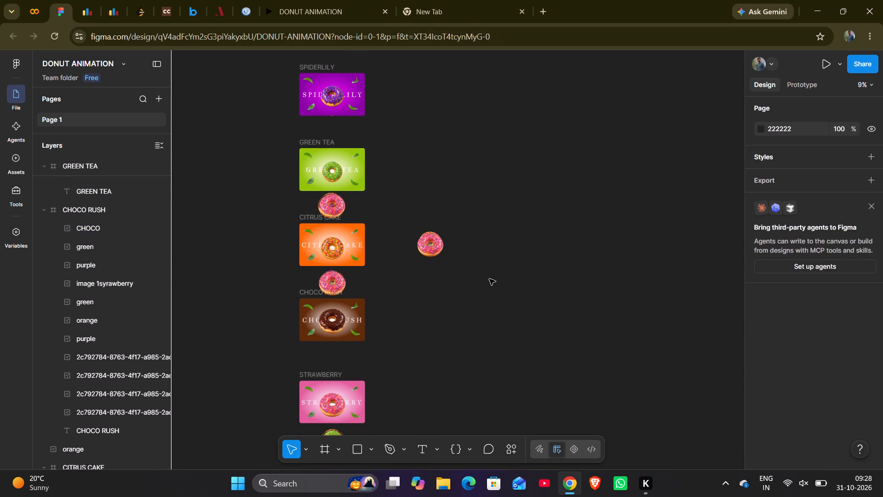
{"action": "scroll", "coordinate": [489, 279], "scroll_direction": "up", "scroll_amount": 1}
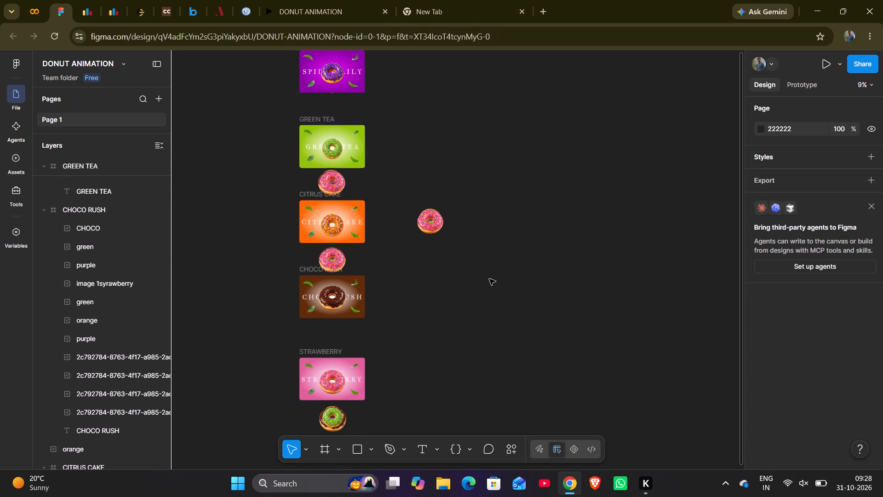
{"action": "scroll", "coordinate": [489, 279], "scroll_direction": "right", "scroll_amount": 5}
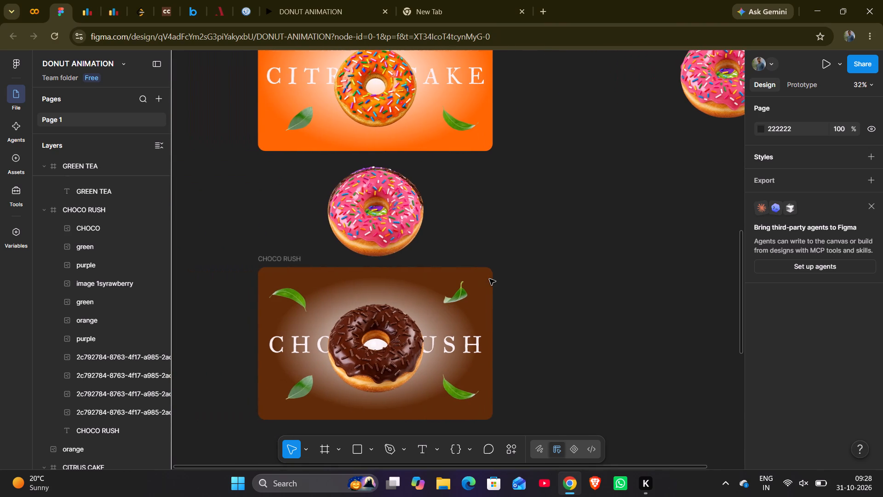
Centre the CHOCO donut image horizontally within the CHOCO RUSH frame.
{"action": "scroll", "coordinate": [489, 279], "scroll_direction": "right", "scroll_amount": 1}
{"action": "left_click", "coordinate": [381, 333]}
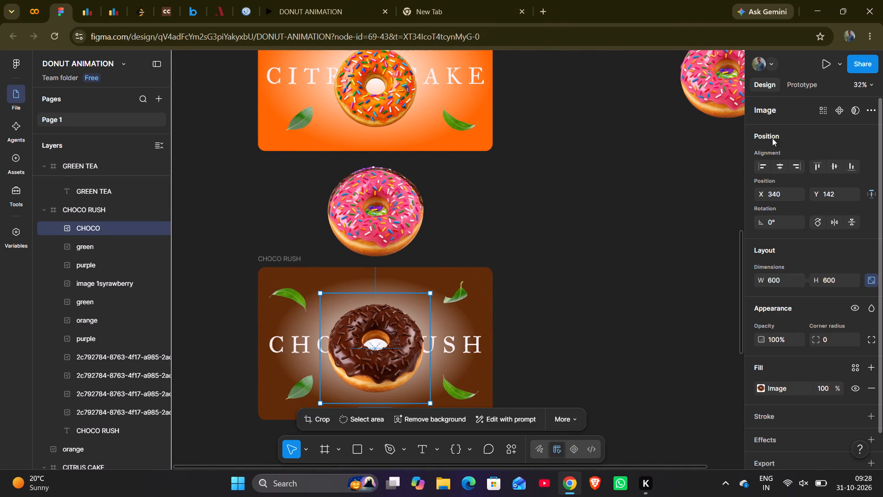
{"action": "left_click", "coordinate": [780, 171]}
Play the prototype from the CHOCO RUSH frame through all flavours to check the donut transitions, and return to the design file.
{"action": "left_click", "coordinate": [818, 66]}
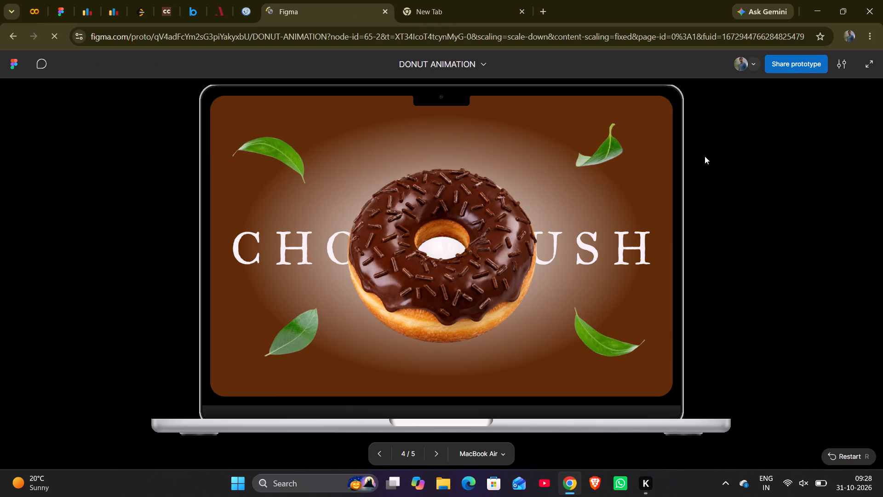
{"action": "key", "text": "Return"}
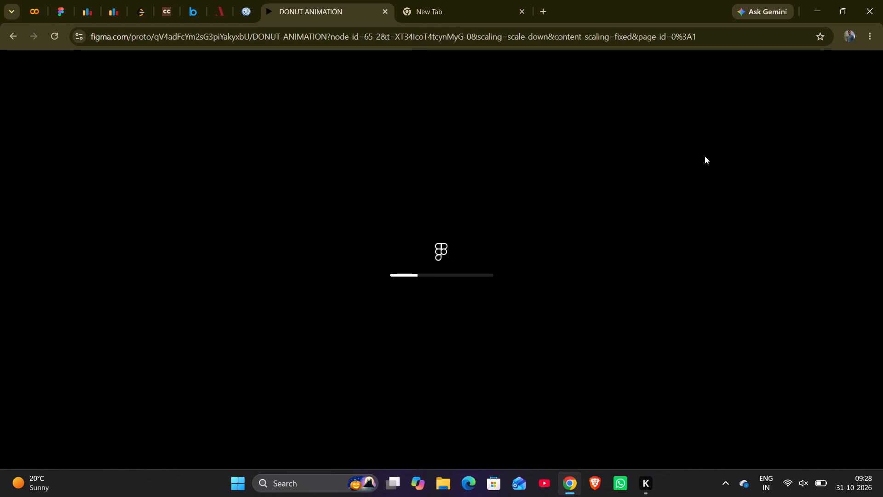
{"action": "left_click", "coordinate": [601, 170]}
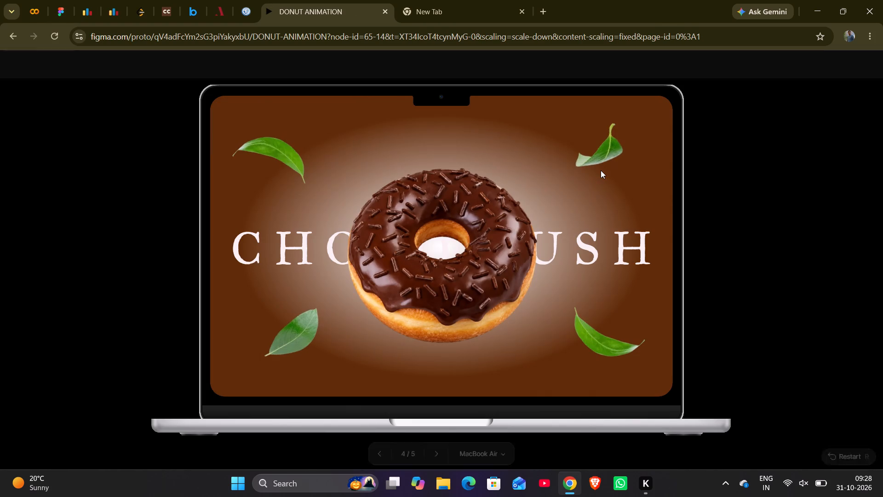
{"action": "left_click", "coordinate": [601, 170]}
{"action": "left_click", "coordinate": [601, 170]}
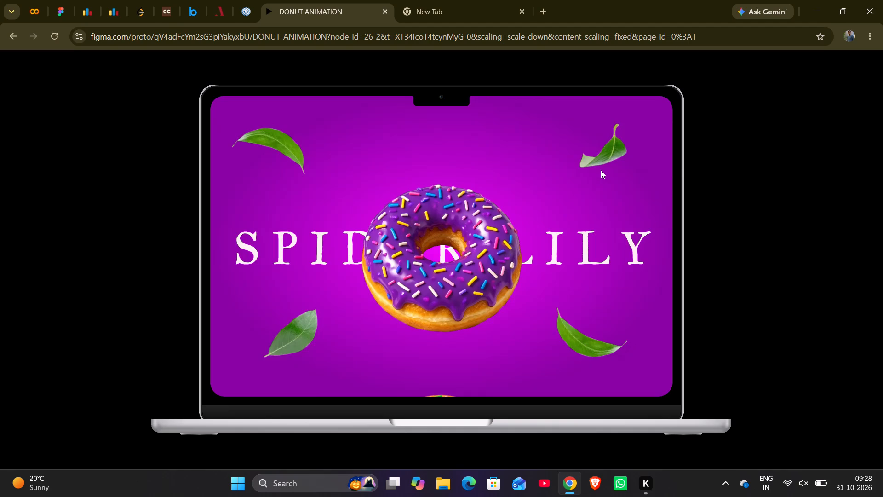
{"action": "left_click", "coordinate": [601, 170]}
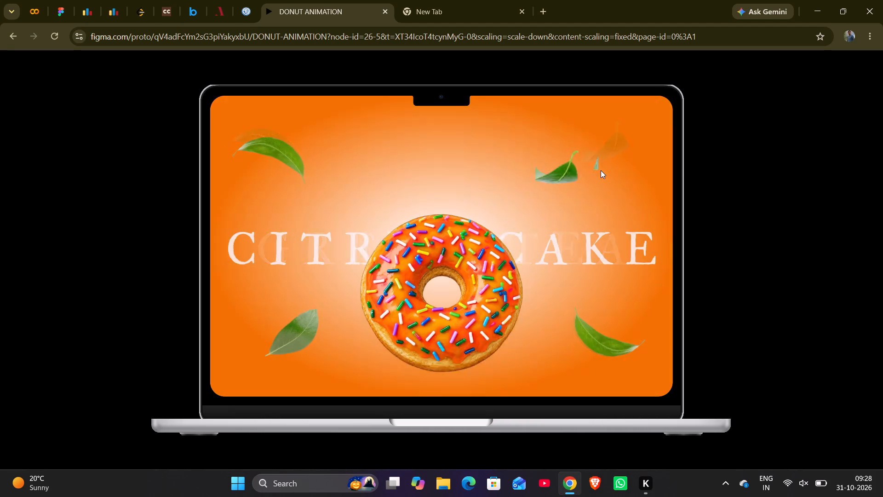
{"action": "left_click", "coordinate": [601, 170]}
{"action": "left_click", "coordinate": [601, 170]}
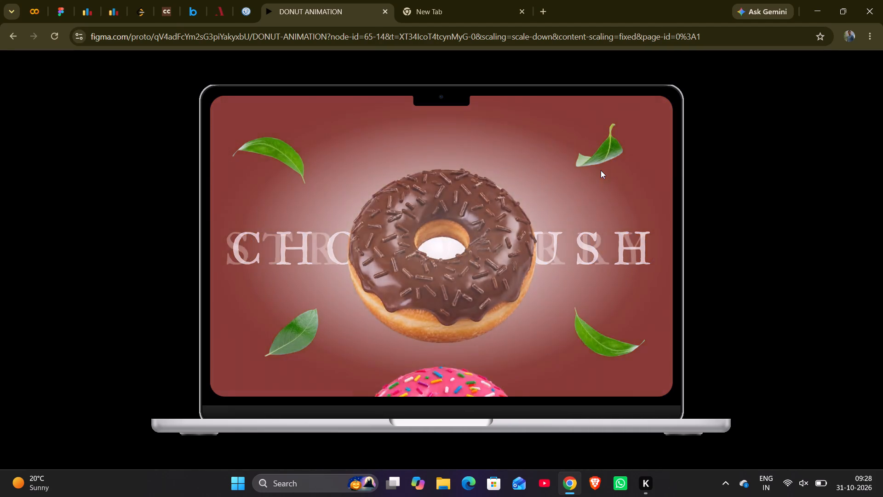
{"action": "left_click", "coordinate": [601, 170]}
{"action": "left_click", "coordinate": [601, 170]}
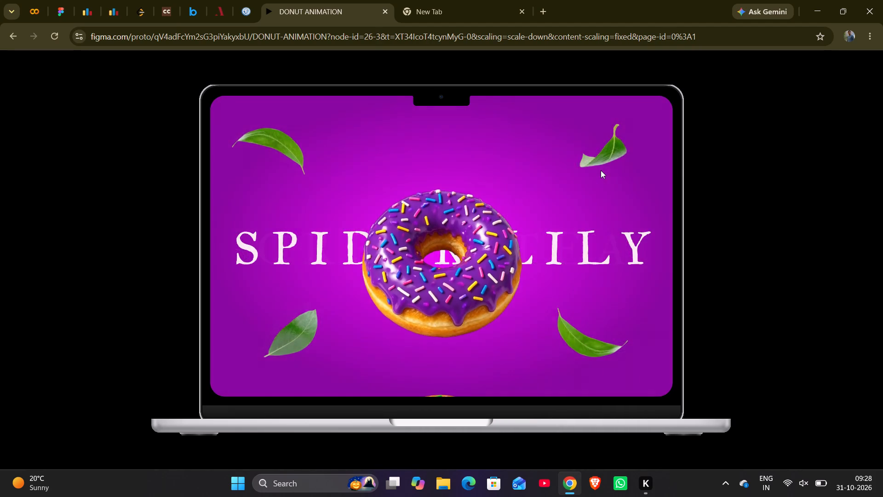
{"action": "left_click", "coordinate": [601, 170]}
{"action": "left_click", "coordinate": [601, 170]}
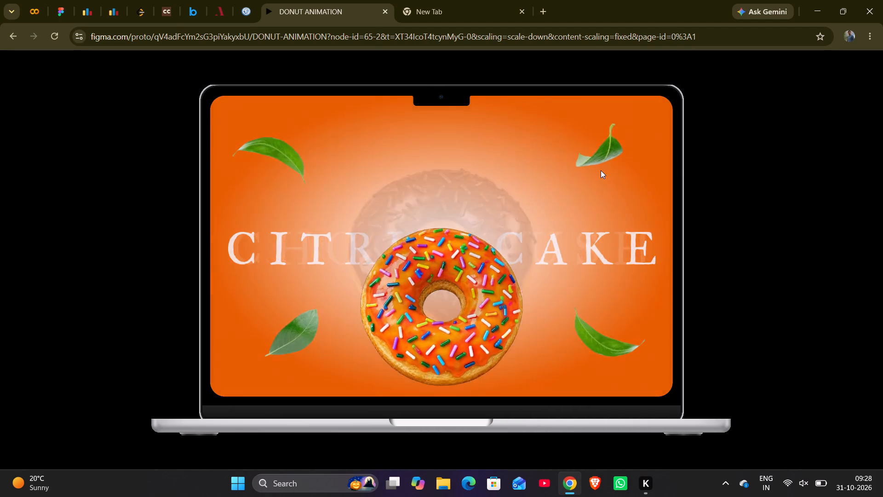
{"action": "left_click", "coordinate": [601, 170]}
{"action": "left_click", "coordinate": [601, 170]}
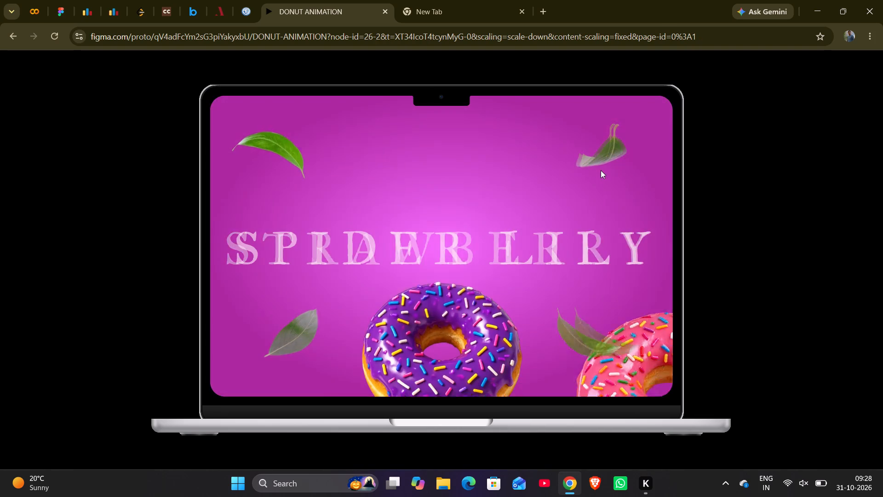
{"action": "left_click", "coordinate": [601, 170]}
{"action": "left_click", "coordinate": [601, 170]}
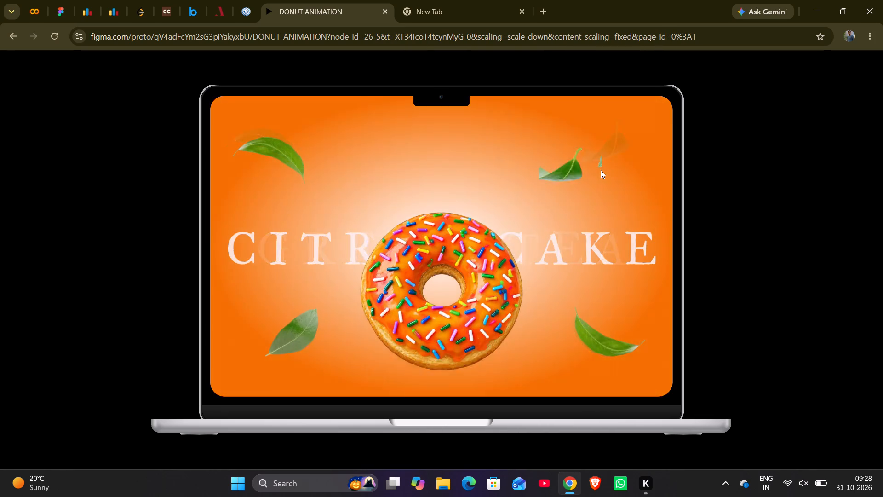
{"action": "left_click", "coordinate": [601, 170]}
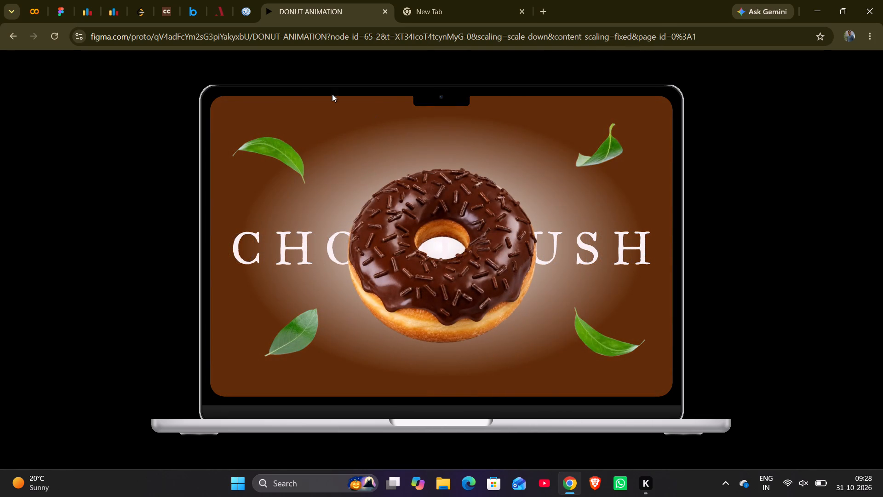
{"action": "left_click", "coordinate": [62, 0]}
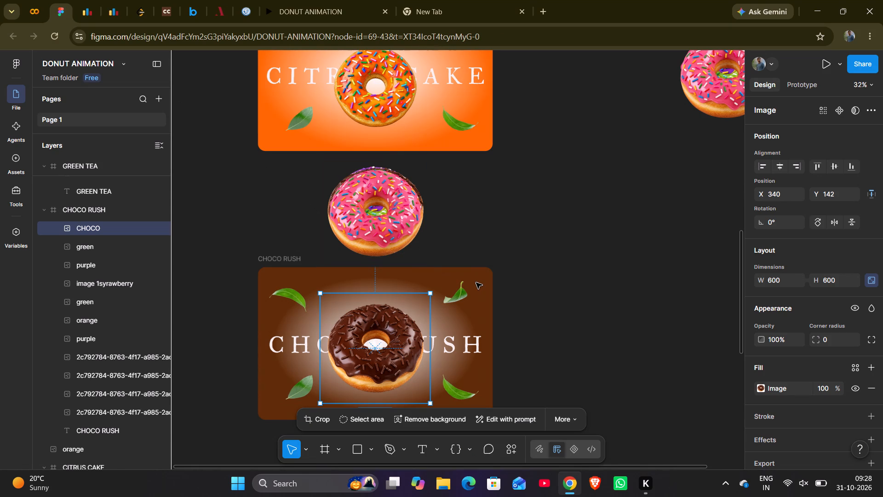
Move the brown stop of the CHOCO RUSH frame's radial gradient fill to 100%.
{"action": "left_click", "coordinate": [476, 283]}
{"action": "left_click", "coordinate": [290, 263]}
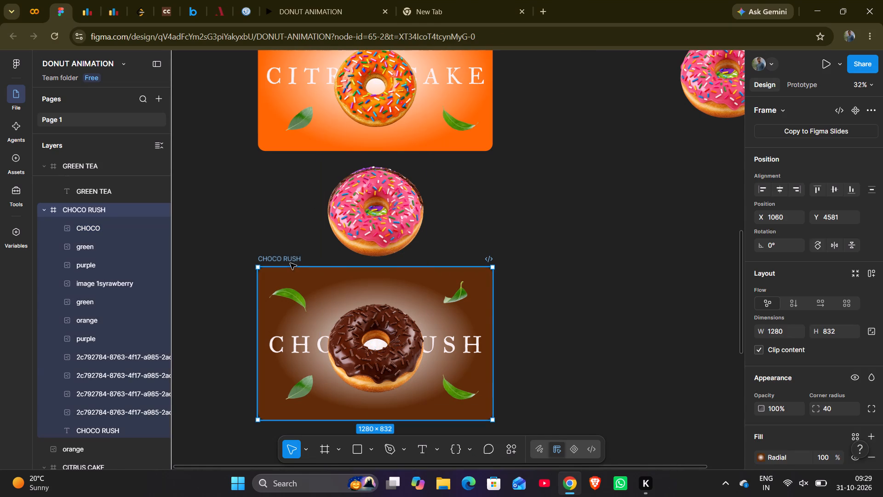
{"action": "left_click", "coordinate": [758, 455]}
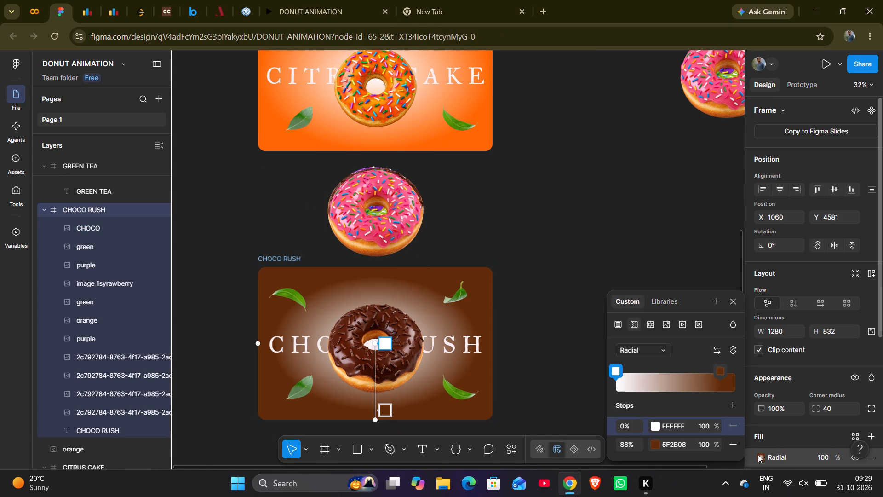
{"action": "left_click_drag", "start_coordinate": [722, 370], "coordinate": [693, 371]}
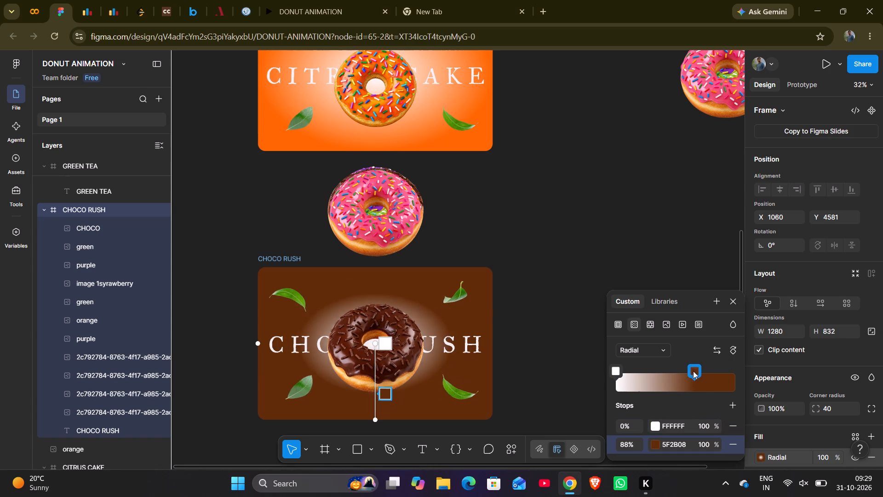
{"action": "left_click_drag", "start_coordinate": [693, 371], "coordinate": [763, 383]}
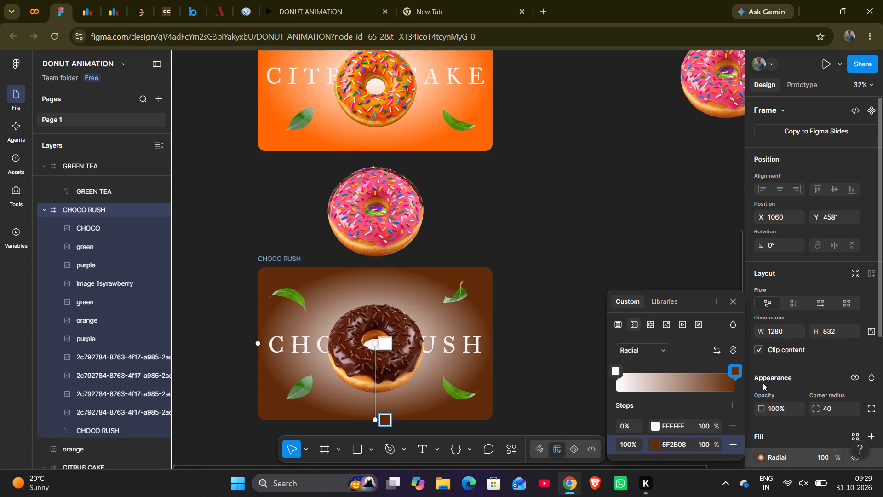
Change the 100% stop of the CHOCO RUSH frame's radial gradient to the lighter brown 8A3C08.
{"action": "left_click", "coordinate": [656, 439]}
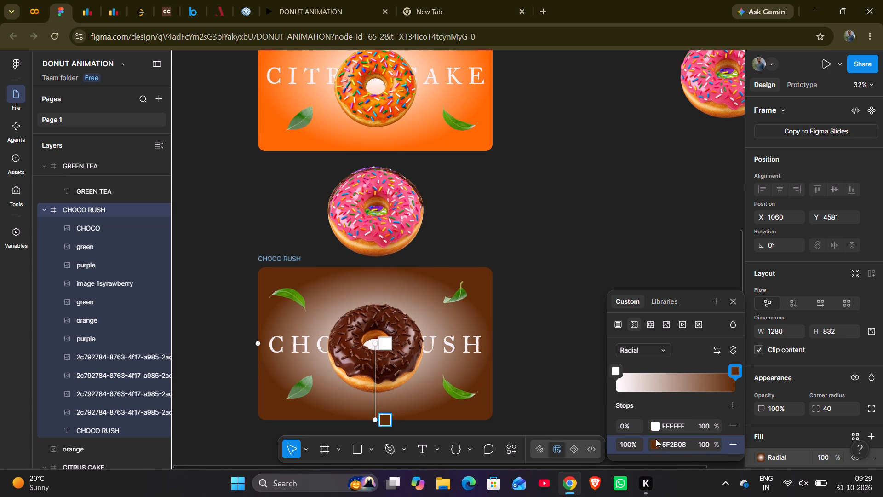
{"action": "left_click", "coordinate": [657, 446]}
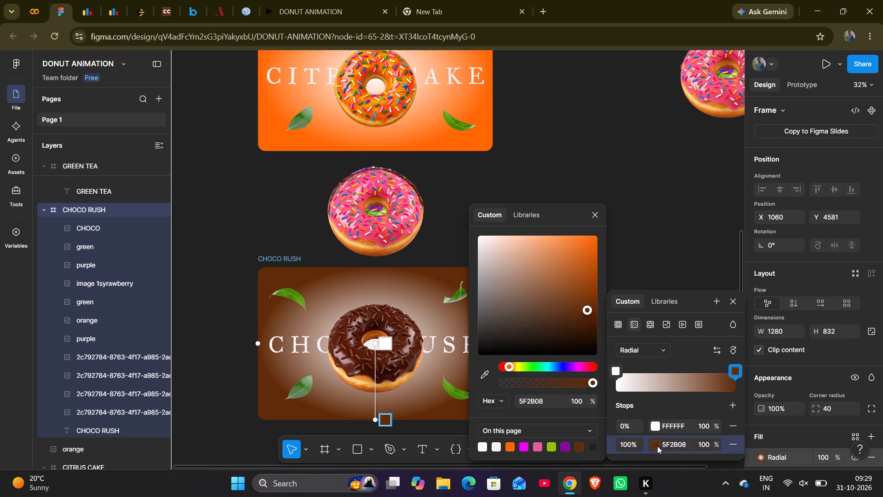
{"action": "left_click_drag", "start_coordinate": [586, 309], "coordinate": [586, 301]}
{"action": "left_click_drag", "start_coordinate": [586, 301], "coordinate": [590, 298]}
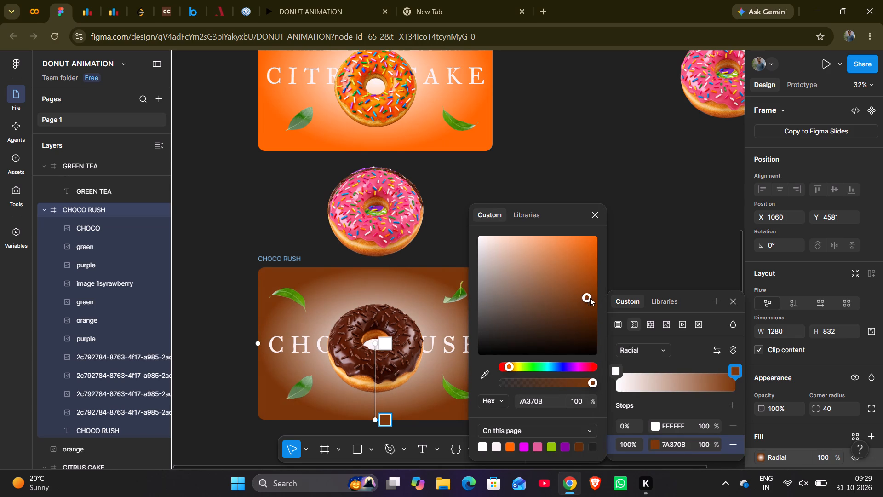
{"action": "left_click_drag", "start_coordinate": [590, 298], "coordinate": [593, 293]}
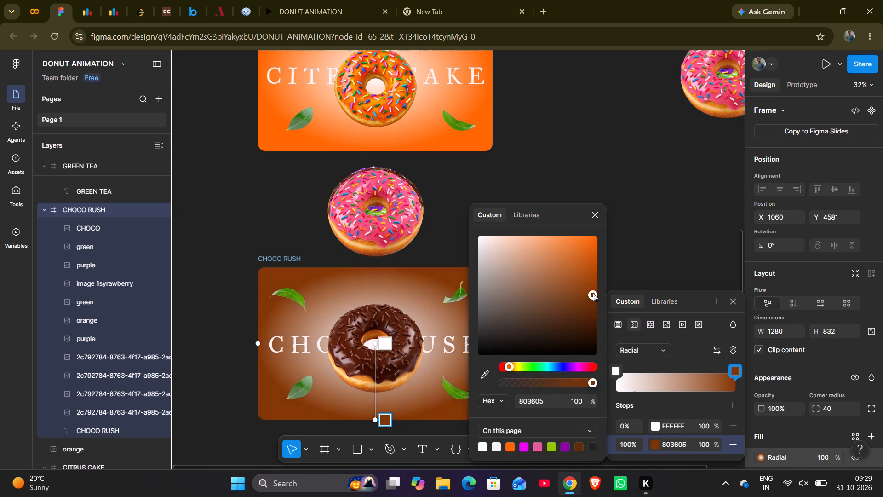
{"action": "left_click_drag", "start_coordinate": [593, 293], "coordinate": [563, 304]}
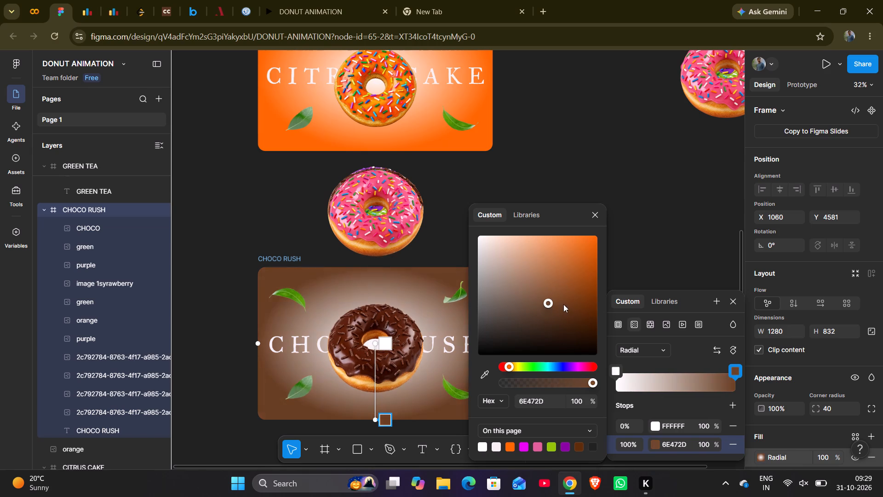
{"action": "left_click_drag", "start_coordinate": [563, 304], "coordinate": [591, 305]}
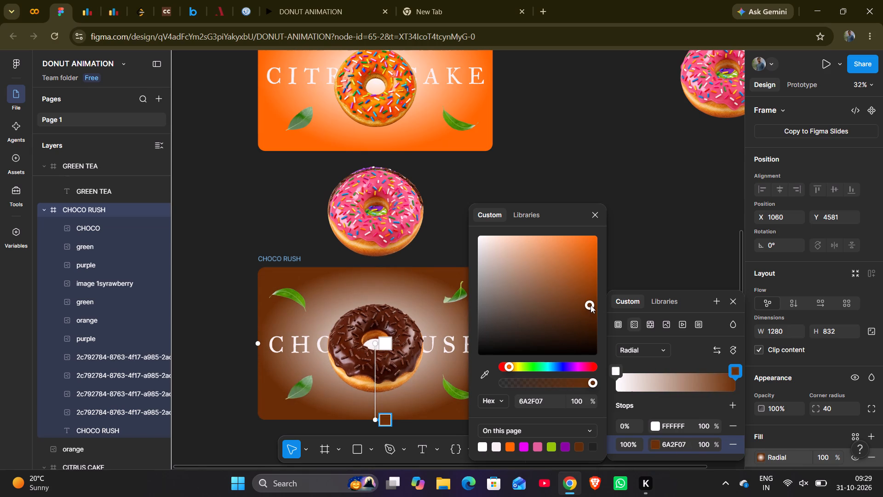
{"action": "left_click_drag", "start_coordinate": [591, 305], "coordinate": [579, 305]}
{"action": "left_click_drag", "start_coordinate": [579, 305], "coordinate": [593, 296]}
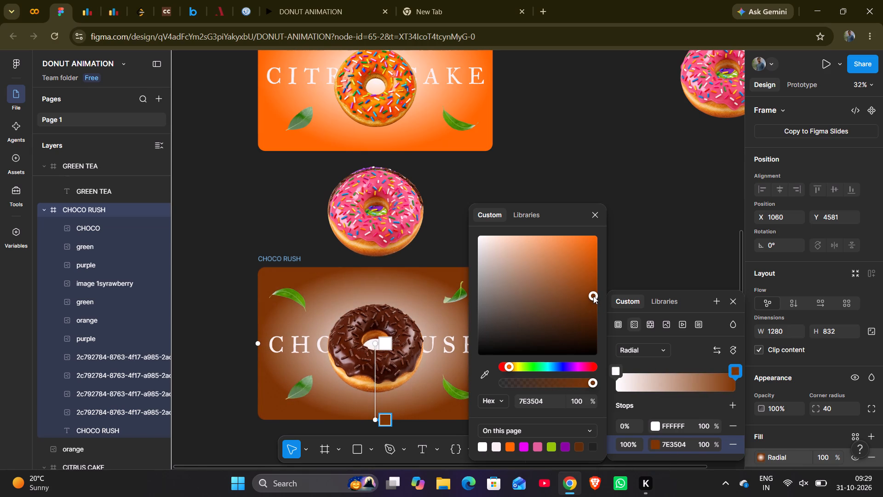
{"action": "left_click_drag", "start_coordinate": [593, 296], "coordinate": [594, 299]}
{"action": "left_click_drag", "start_coordinate": [594, 299], "coordinate": [594, 298]}
{"action": "left_click_drag", "start_coordinate": [594, 298], "coordinate": [587, 288]}
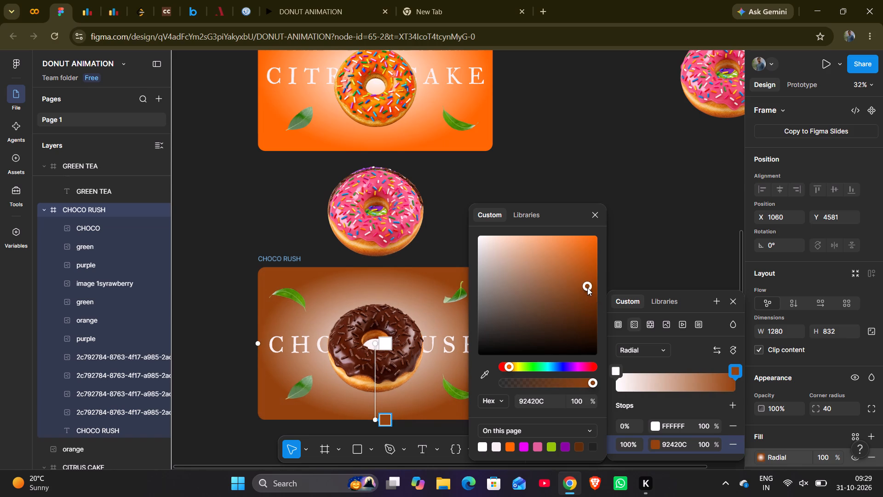
{"action": "left_click_drag", "start_coordinate": [587, 288], "coordinate": [591, 290]}
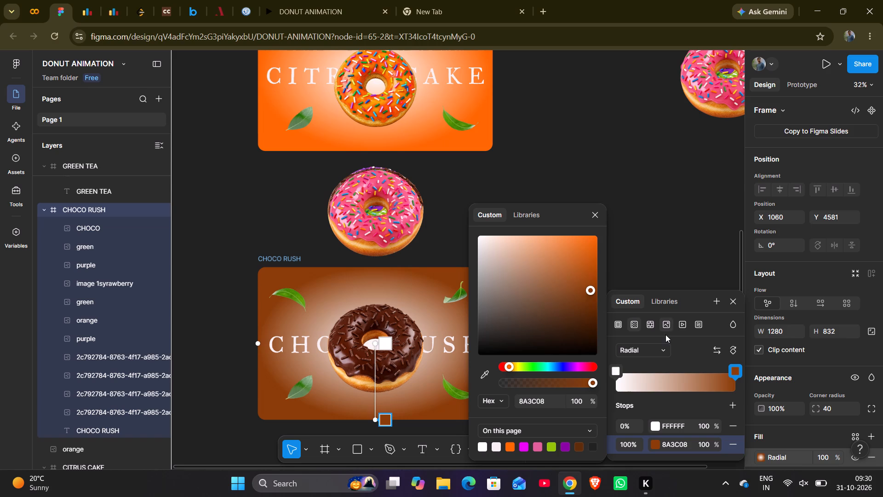
Add a C49D83 middle stop to the CHOCO RUSH frame's radial gradient and position it at 14%.
{"action": "left_click", "coordinate": [733, 406]}
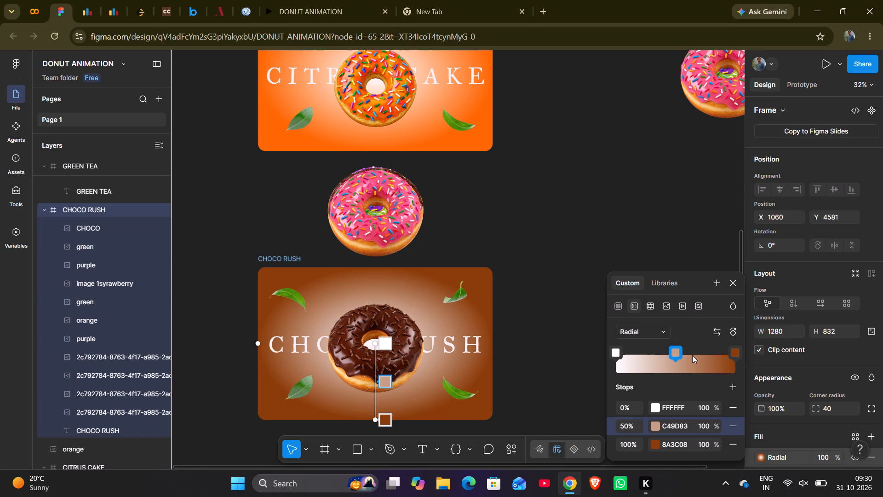
{"action": "left_click_drag", "start_coordinate": [676, 353], "coordinate": [657, 353]}
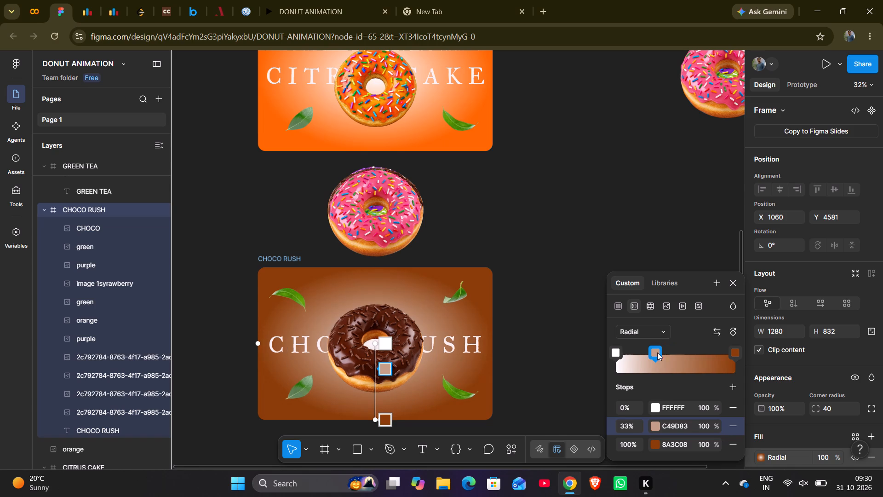
{"action": "left_click_drag", "start_coordinate": [657, 353], "coordinate": [632, 357]}
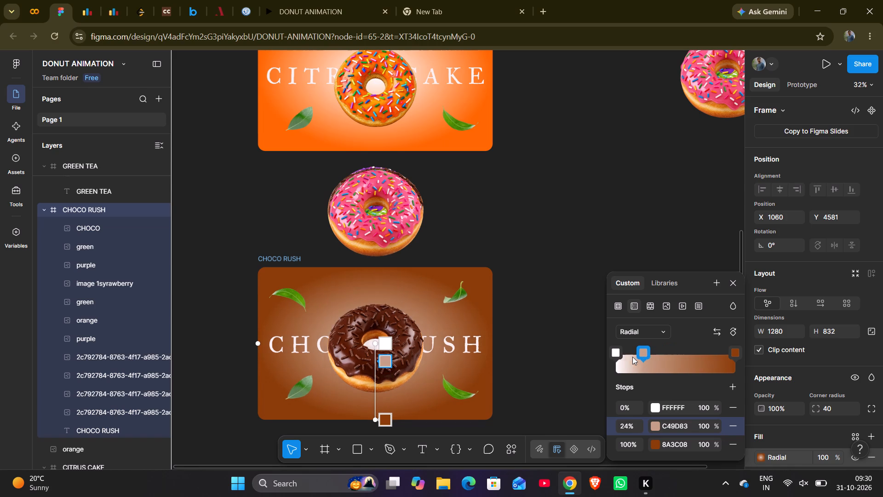
{"action": "left_click_drag", "start_coordinate": [632, 357], "coordinate": [633, 357]}
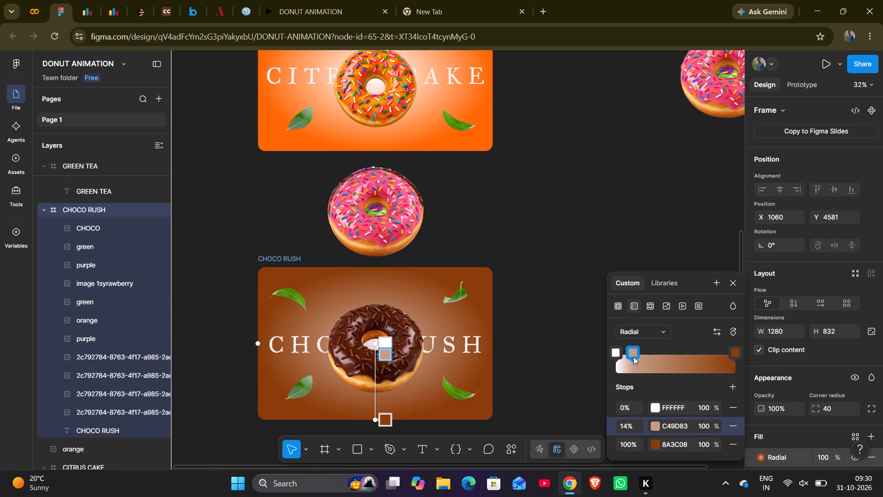
Move the C49D83 stop of the CHOCO RUSH frame's radial gradient to 0% and close the fill settings.
{"action": "left_click_drag", "start_coordinate": [633, 357], "coordinate": [608, 362]}
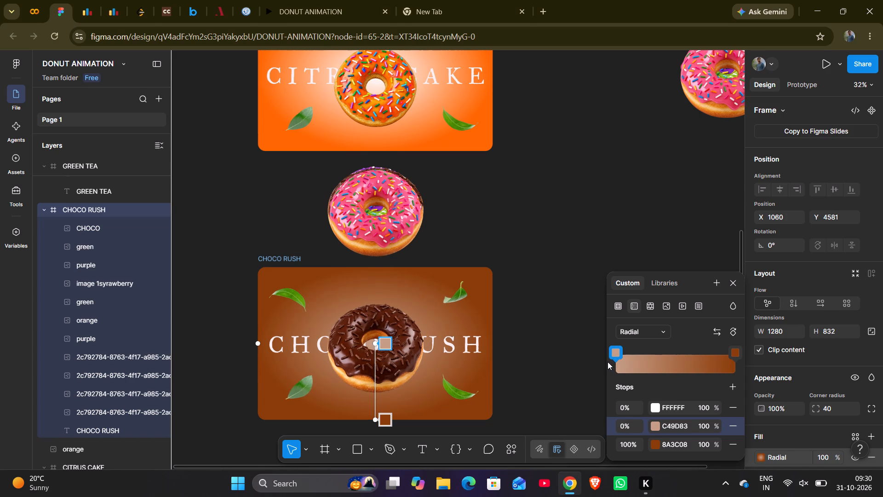
{"action": "left_click_drag", "start_coordinate": [608, 362], "coordinate": [608, 362]}
{"action": "left_click", "coordinate": [582, 247]}
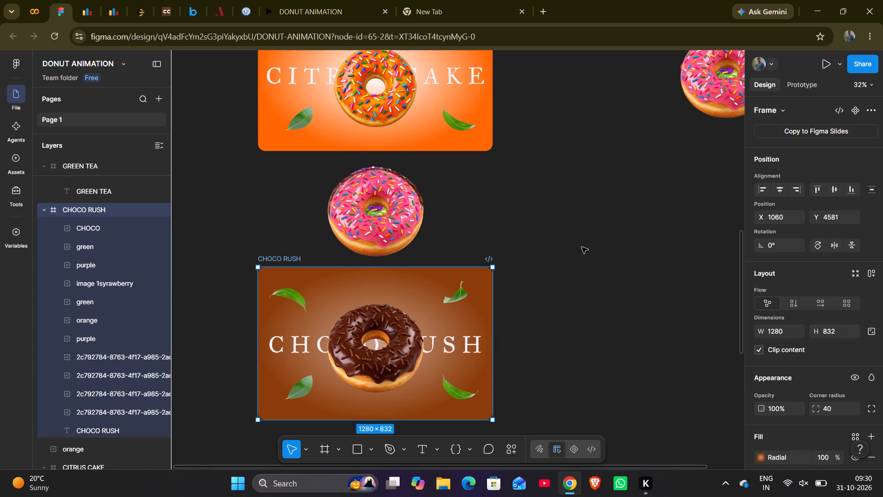
Add an FFB280 stop to the CITRUS CAKE frame's radial gradient fill and position it at 0%.
{"action": "scroll", "coordinate": [582, 241], "scroll_direction": "up", "scroll_amount": 2}
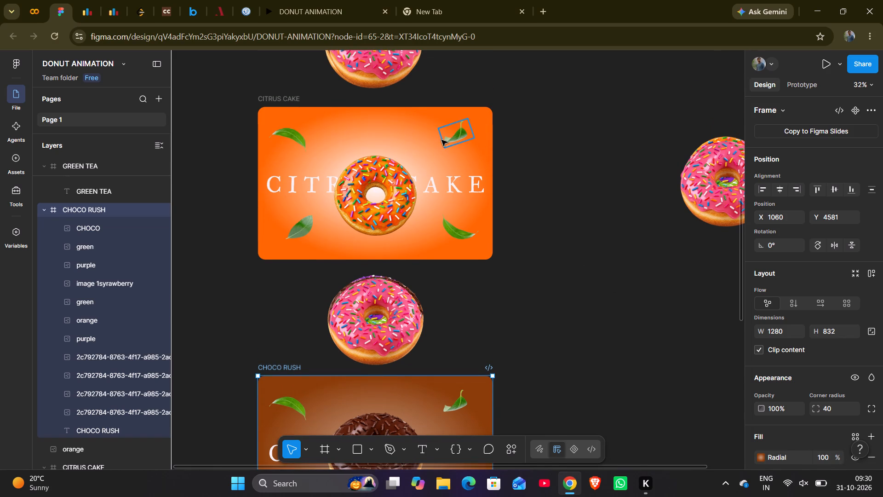
{"action": "left_click", "coordinate": [295, 100]}
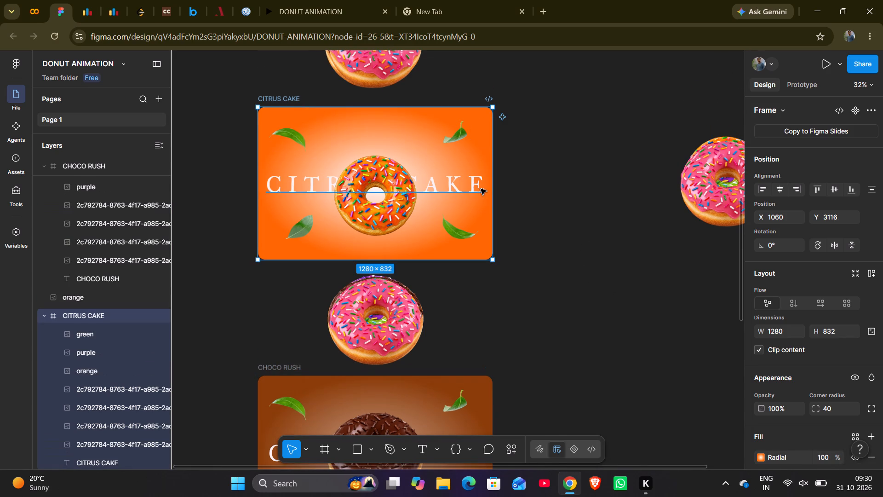
{"action": "left_click", "coordinate": [763, 458]}
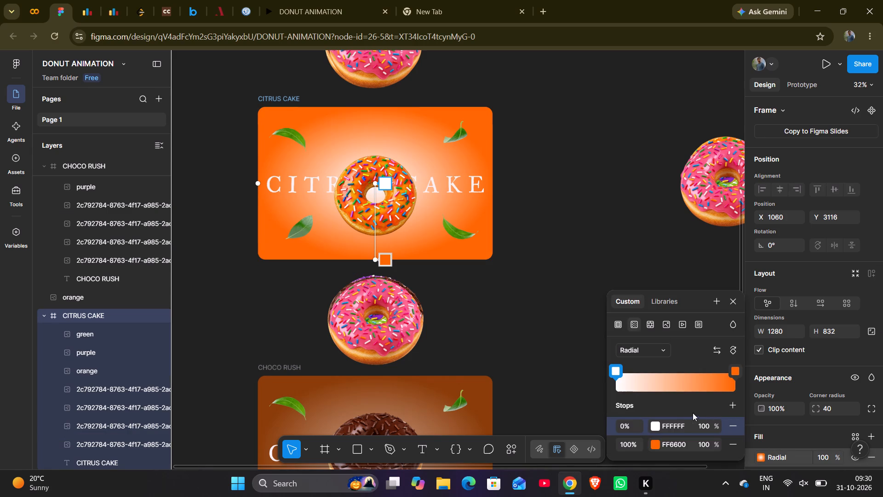
{"action": "left_click", "coordinate": [734, 406]}
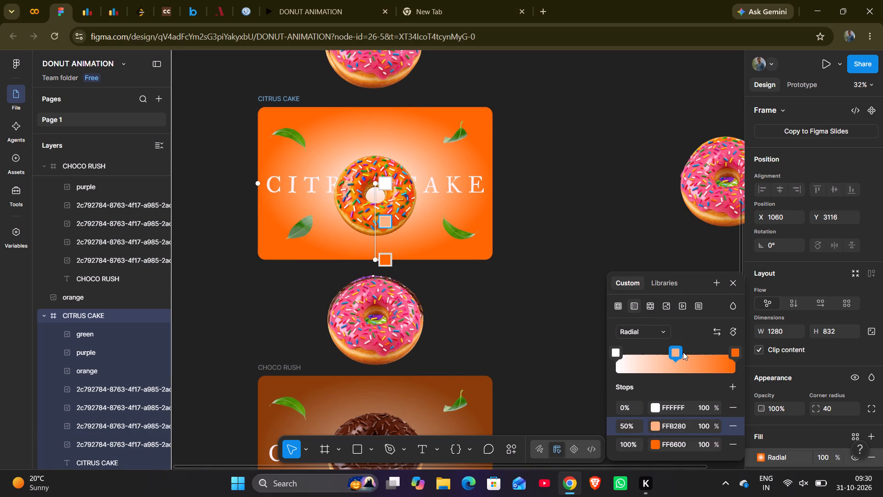
{"action": "left_click_drag", "start_coordinate": [674, 352], "coordinate": [578, 370]}
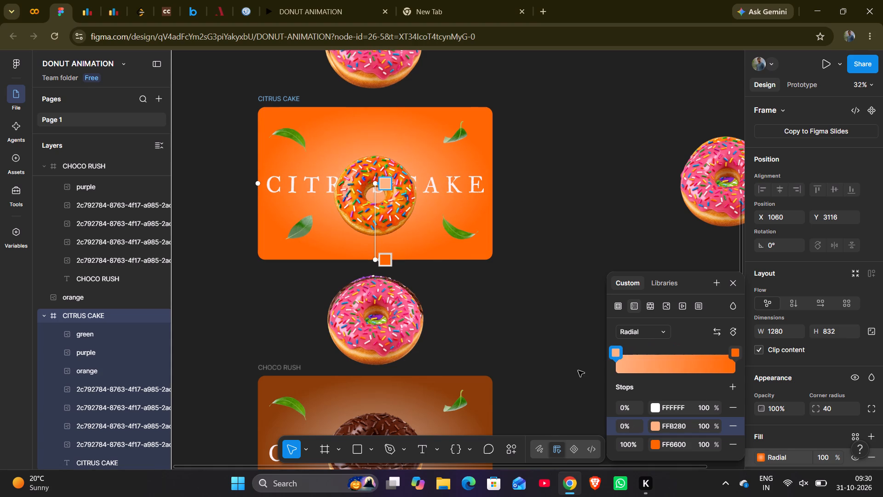
{"action": "left_click_drag", "start_coordinate": [578, 370], "coordinate": [568, 376]}
{"action": "left_click", "coordinate": [551, 270]}
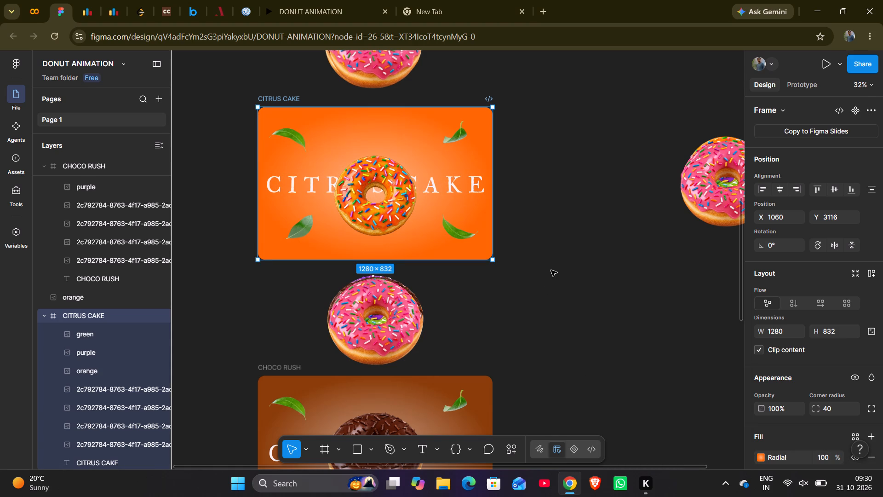
Move the orange donut in the CITRUS CAKE frame up to Y 209 and centre it horizontally in the frame.
{"action": "scroll", "coordinate": [551, 270], "scroll_direction": "up", "scroll_amount": 2}
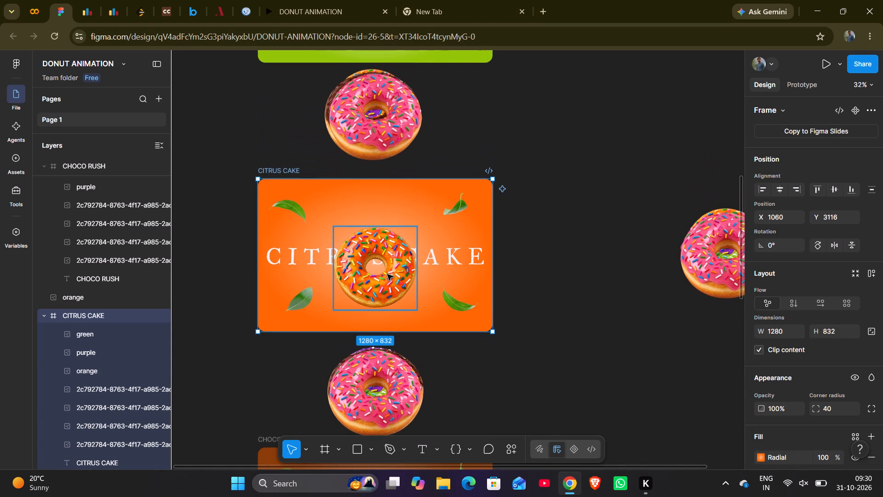
{"action": "left_click", "coordinate": [387, 274]}
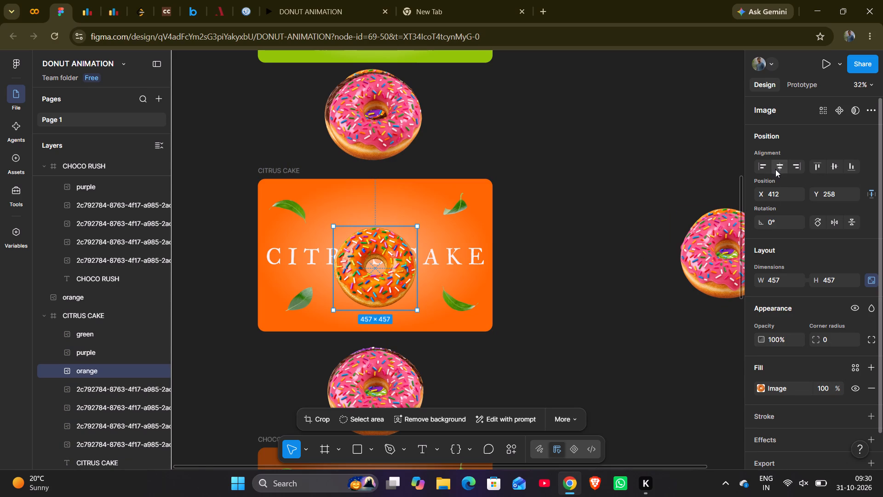
{"action": "left_click", "coordinate": [775, 167]}
{"action": "left_click", "coordinate": [775, 167]}
{"action": "left_click_drag", "start_coordinate": [373, 266], "coordinate": [373, 250]}
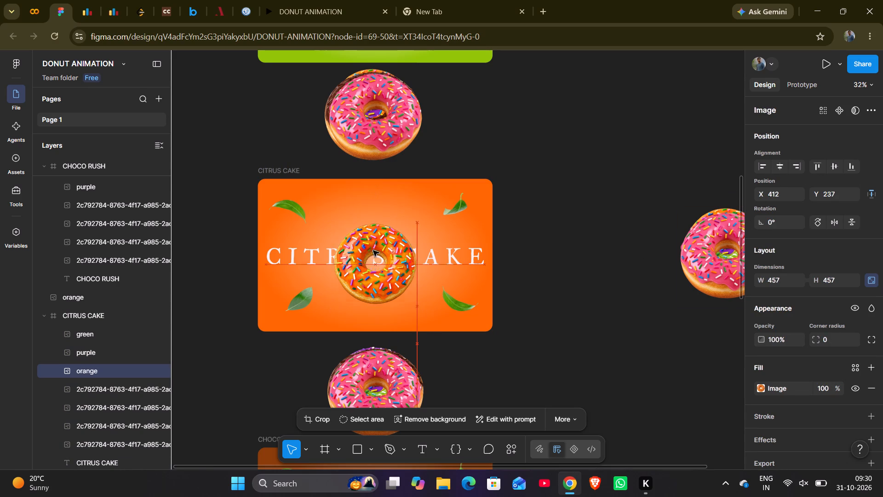
{"action": "left_click_drag", "start_coordinate": [373, 250], "coordinate": [376, 256]}
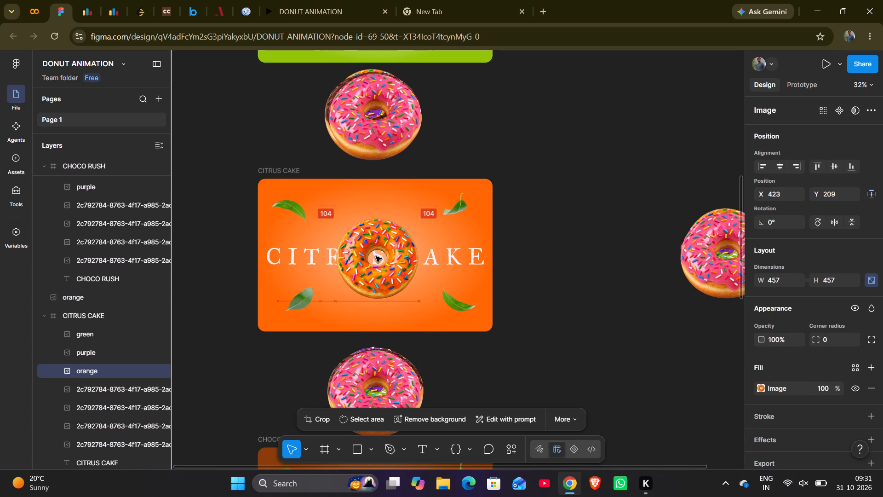
{"action": "left_click_drag", "start_coordinate": [376, 256], "coordinate": [371, 252]}
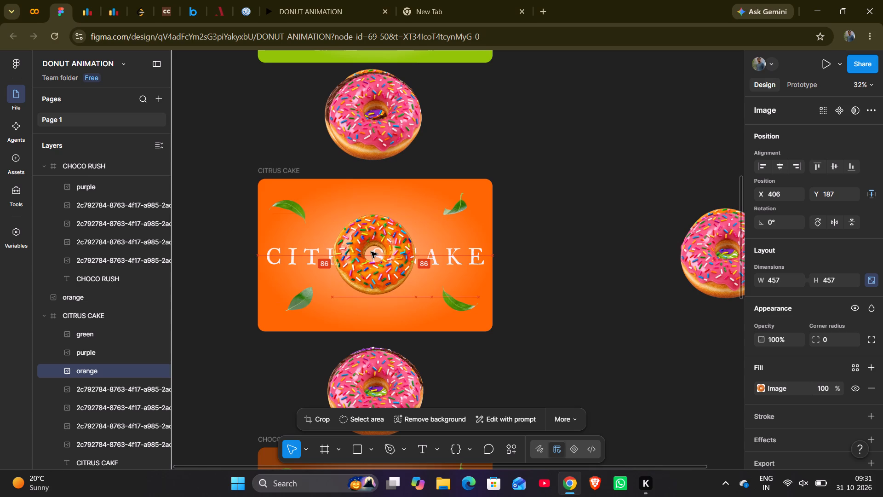
{"action": "left_click_drag", "start_coordinate": [371, 252], "coordinate": [372, 252]}
{"action": "left_click_drag", "start_coordinate": [372, 252], "coordinate": [373, 254]}
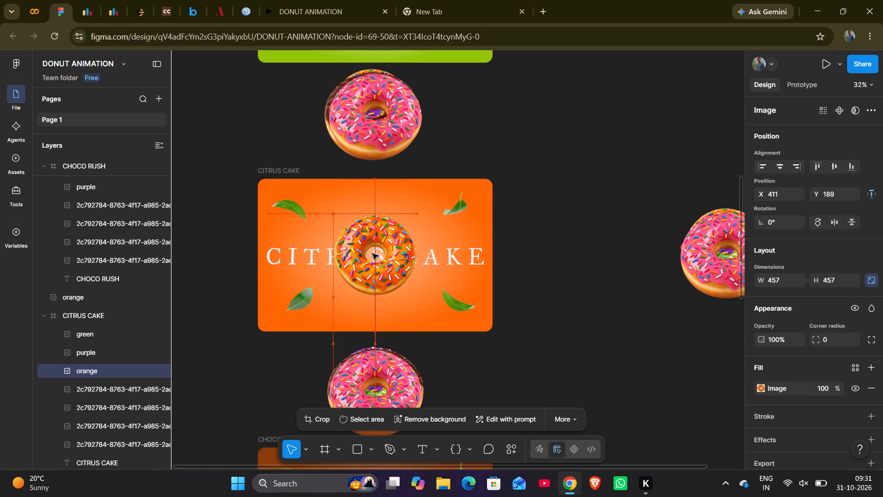
{"action": "left_click_drag", "start_coordinate": [373, 254], "coordinate": [375, 256]}
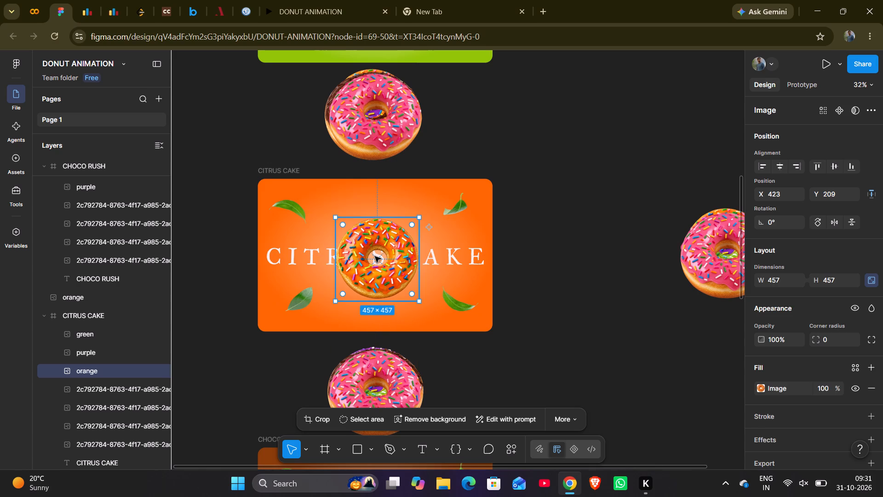
{"action": "left_click", "coordinate": [775, 164]}
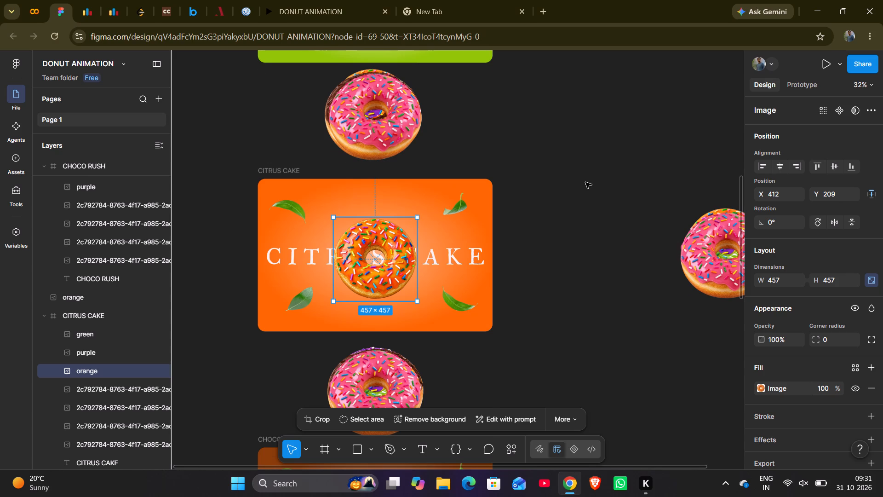
Add a C8E282 middle stop to the GREEN TEA frame's radial gradient fill and position it at 54%.
{"action": "scroll", "coordinate": [585, 182], "scroll_direction": "up", "scroll_amount": 4}
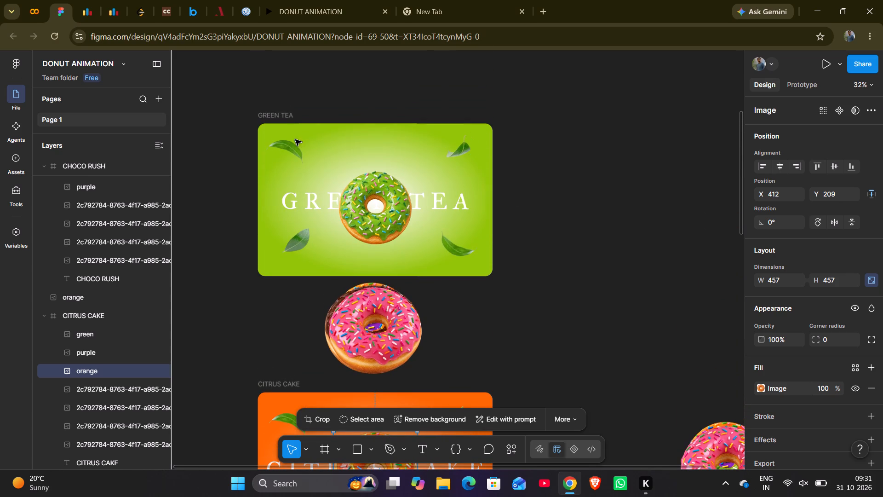
{"action": "left_click", "coordinate": [283, 116]}
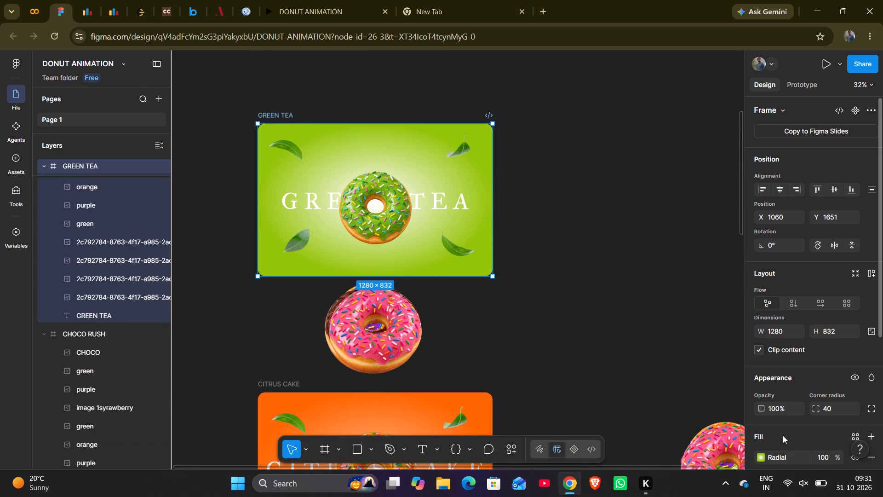
{"action": "left_click", "coordinate": [764, 458]}
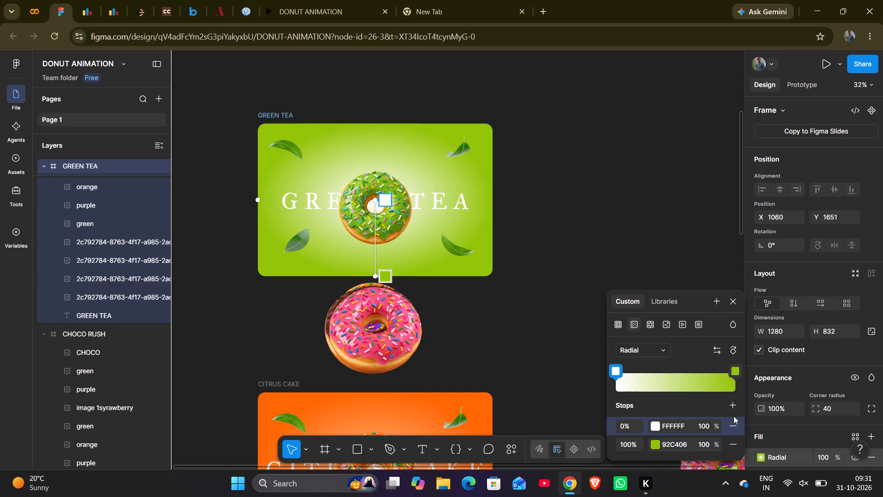
{"action": "left_click", "coordinate": [734, 404]}
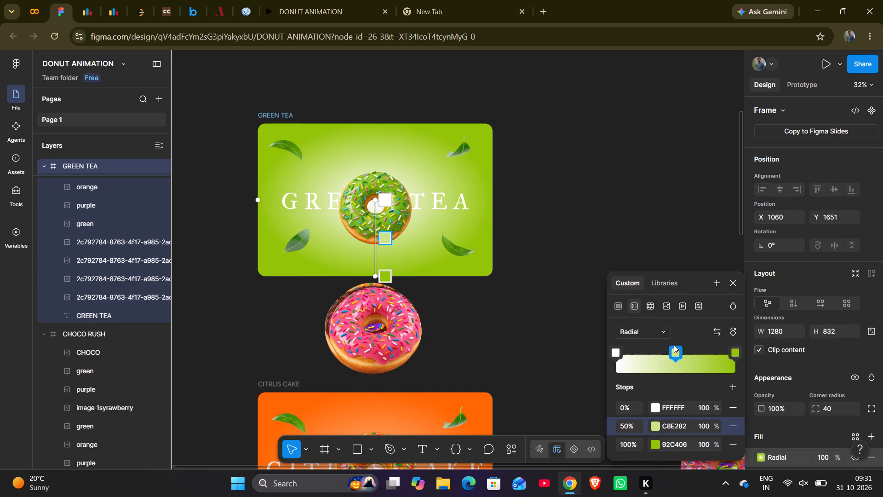
{"action": "left_click_drag", "start_coordinate": [677, 351], "coordinate": [594, 357]}
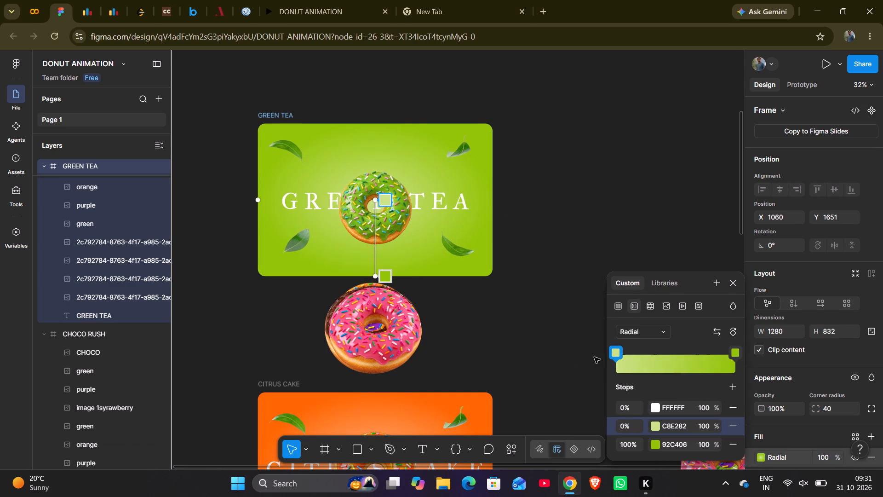
{"action": "left_click_drag", "start_coordinate": [594, 357], "coordinate": [649, 357]}
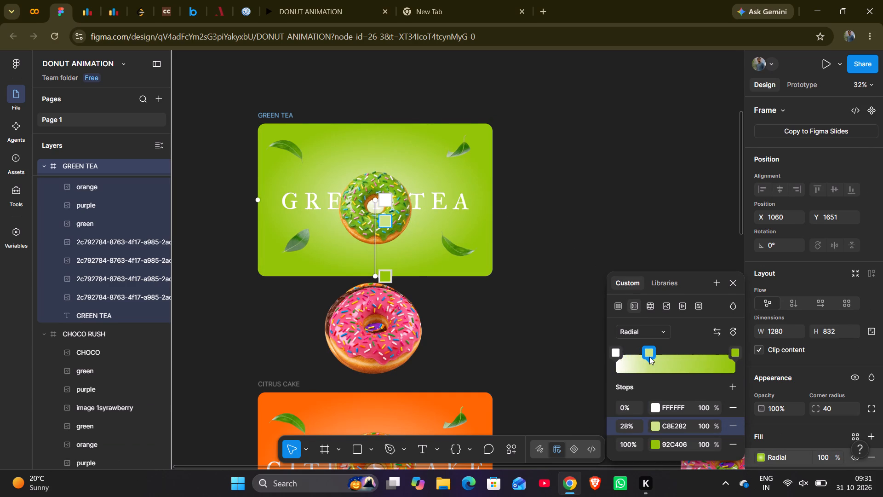
{"action": "left_click_drag", "start_coordinate": [649, 357], "coordinate": [674, 357]}
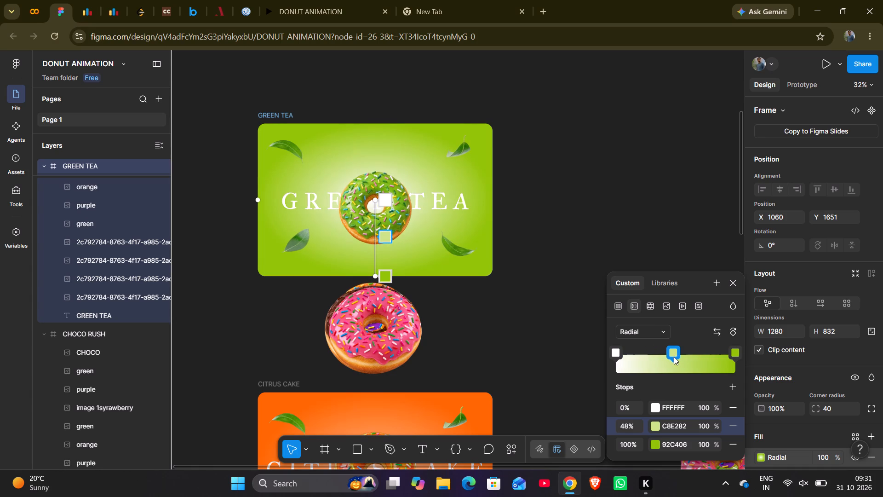
{"action": "left_click_drag", "start_coordinate": [674, 357], "coordinate": [655, 360]}
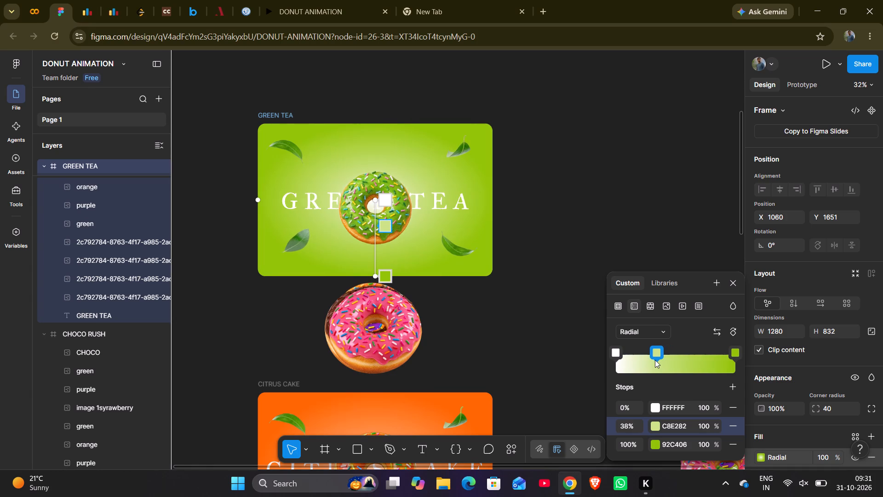
{"action": "left_click_drag", "start_coordinate": [655, 360], "coordinate": [666, 358]}
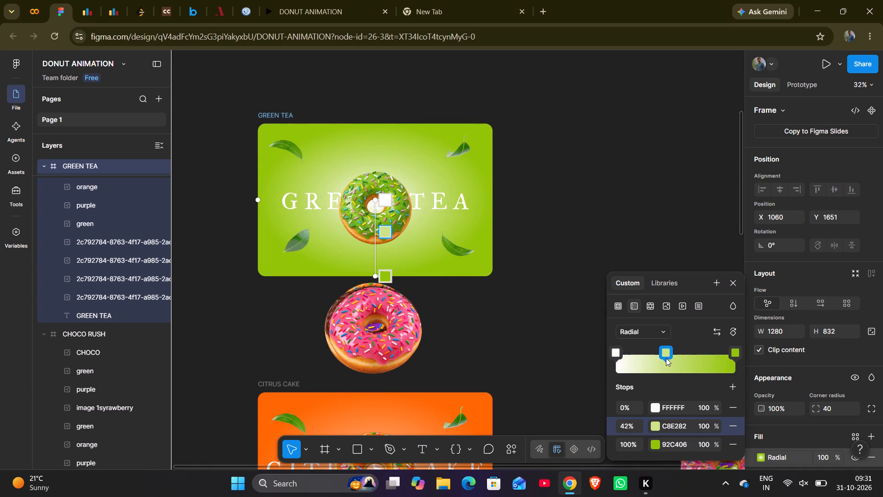
{"action": "left_click_drag", "start_coordinate": [666, 358], "coordinate": [681, 358]}
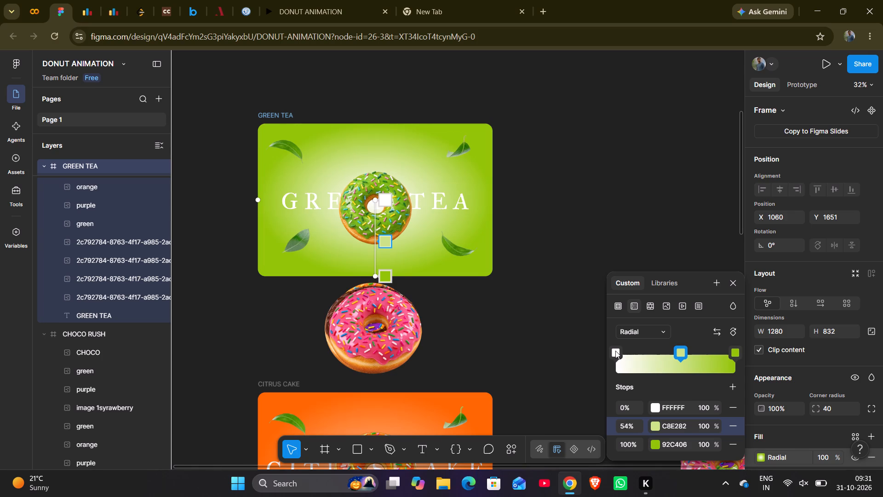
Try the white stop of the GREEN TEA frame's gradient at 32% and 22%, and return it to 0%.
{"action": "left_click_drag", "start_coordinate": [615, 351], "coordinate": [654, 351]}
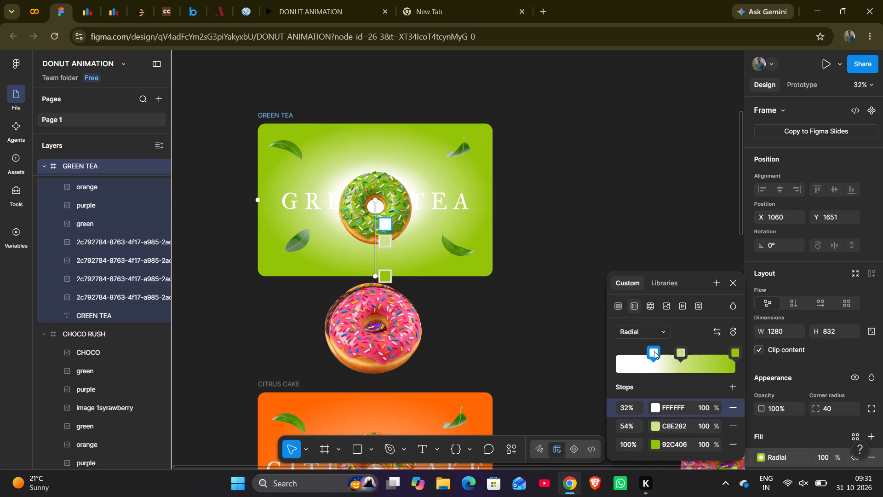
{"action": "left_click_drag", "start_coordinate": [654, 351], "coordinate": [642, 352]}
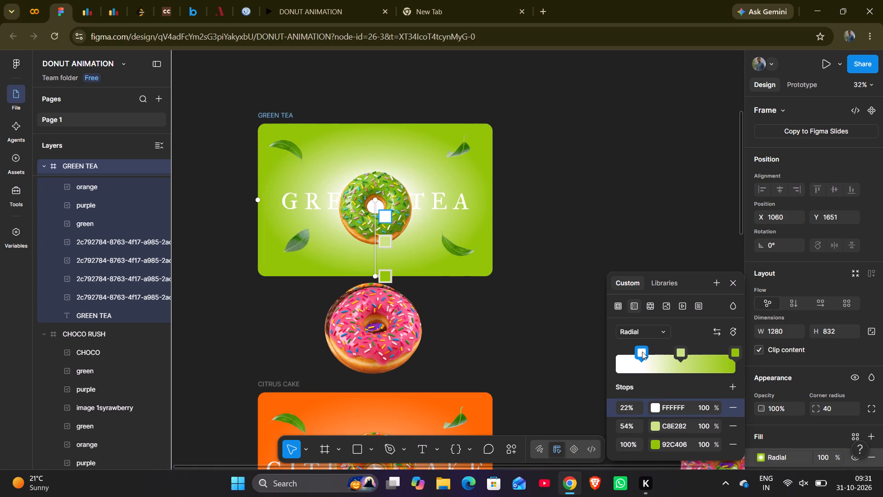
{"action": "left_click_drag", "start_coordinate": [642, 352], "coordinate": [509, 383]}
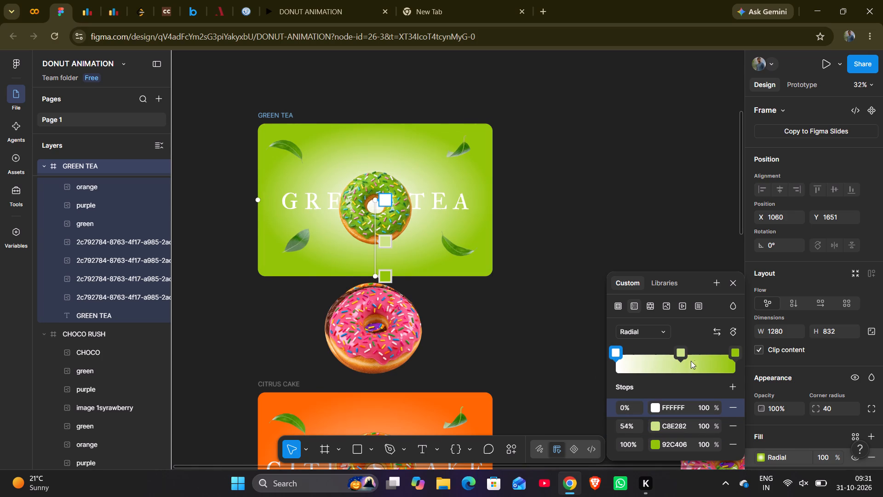
Shift the C8E282 middle stop of the GREEN TEA frame's gradient to 52% and close the fill settings.
{"action": "left_click", "coordinate": [678, 347]}
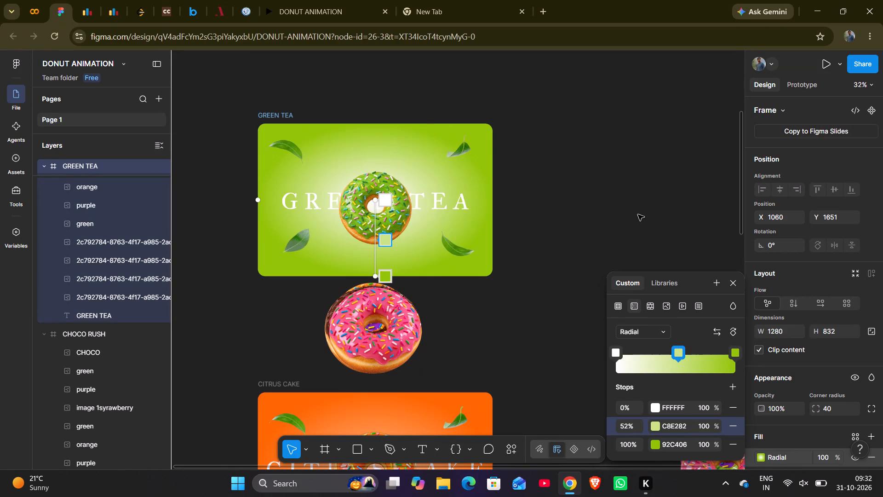
{"action": "left_click", "coordinate": [600, 253]}
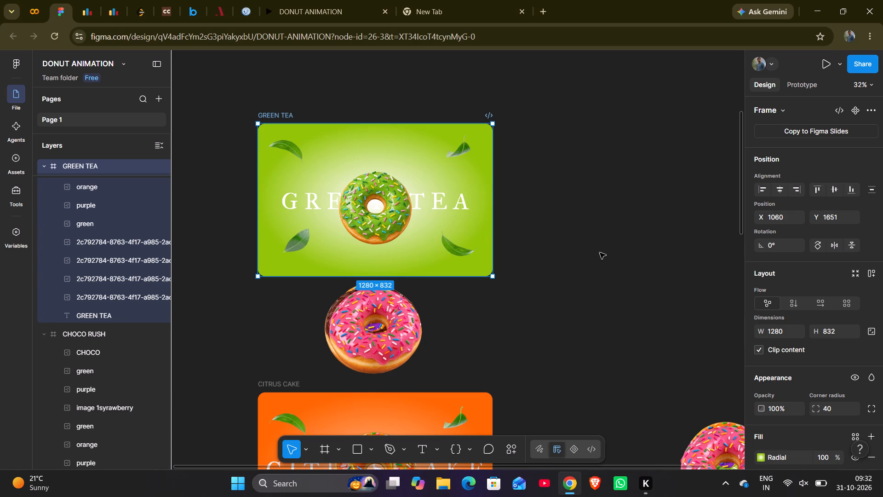
Open the radial gradient fill settings of the SPIDERLILY frame.
{"action": "scroll", "coordinate": [600, 253], "scroll_direction": "up", "scroll_amount": 6}
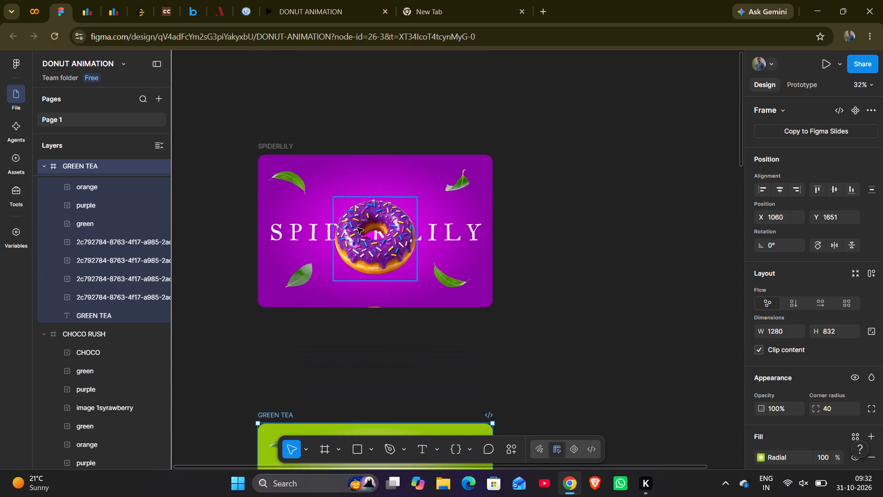
{"action": "left_click", "coordinate": [281, 144]}
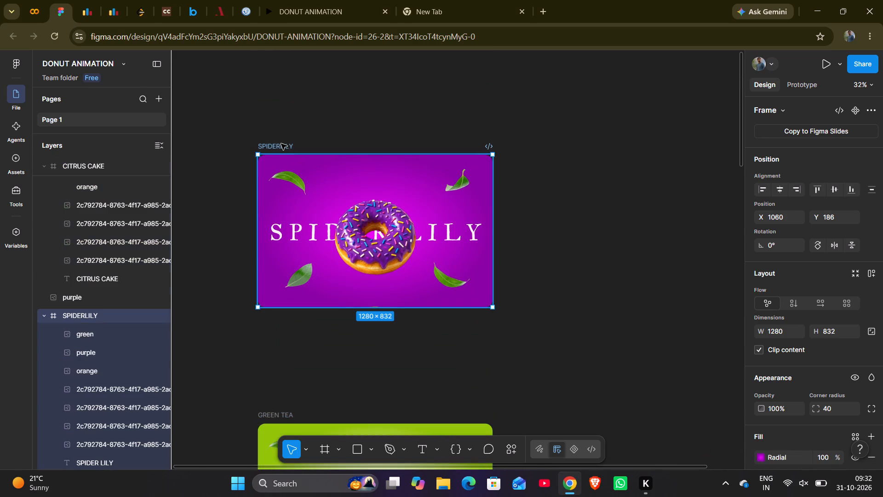
{"action": "left_click", "coordinate": [762, 459]}
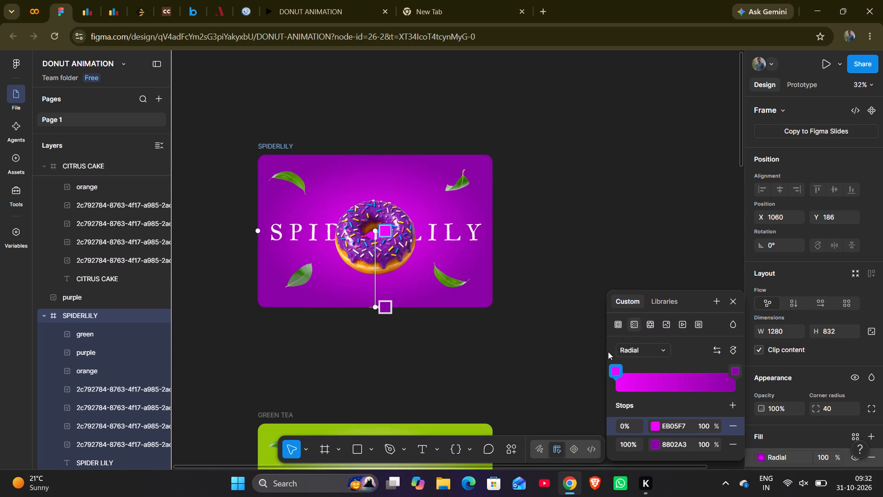
Open the TryHackMe dashboard in a new browser tab.
{"action": "left_click", "coordinate": [545, 8]}
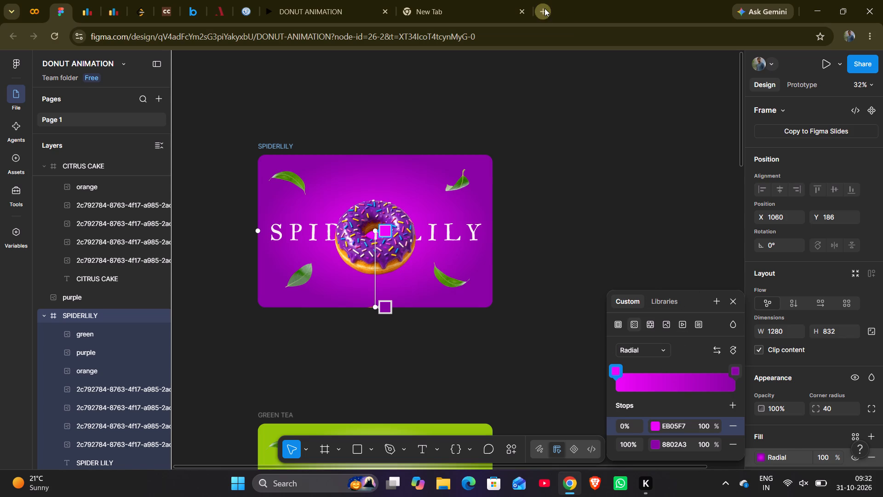
{"action": "left_click", "coordinate": [545, 8]}
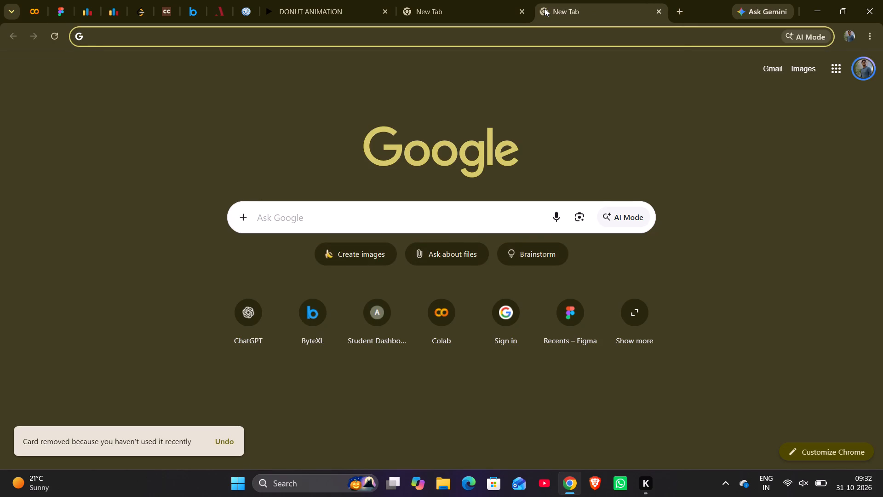
{"action": "key", "text": "t"}
{"action": "key", "text": "r"}
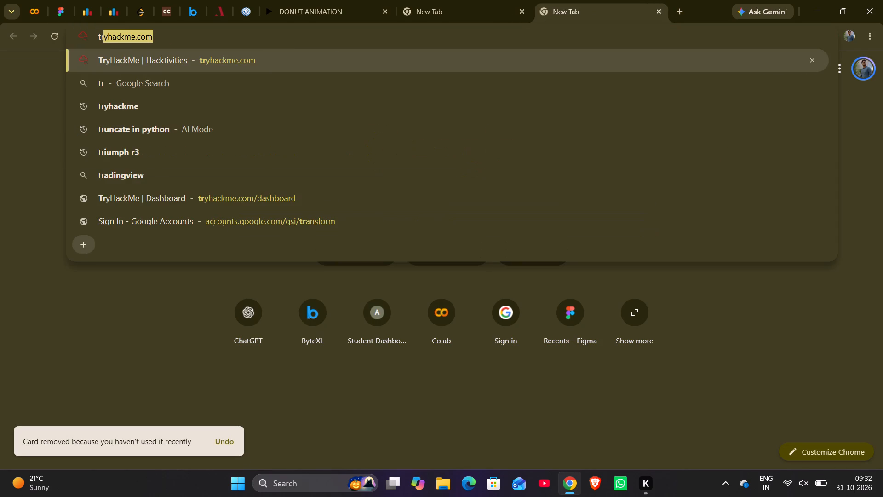
{"action": "type", "text": "yha"}
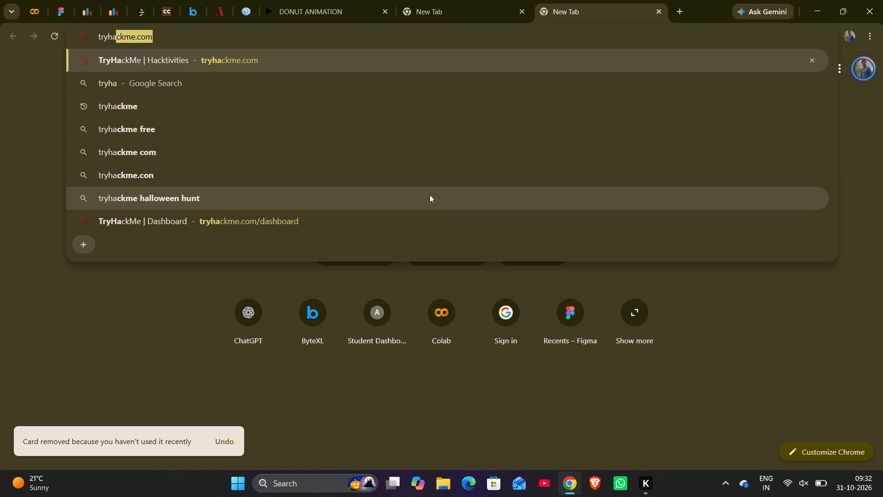
{"action": "left_click", "coordinate": [441, 220]}
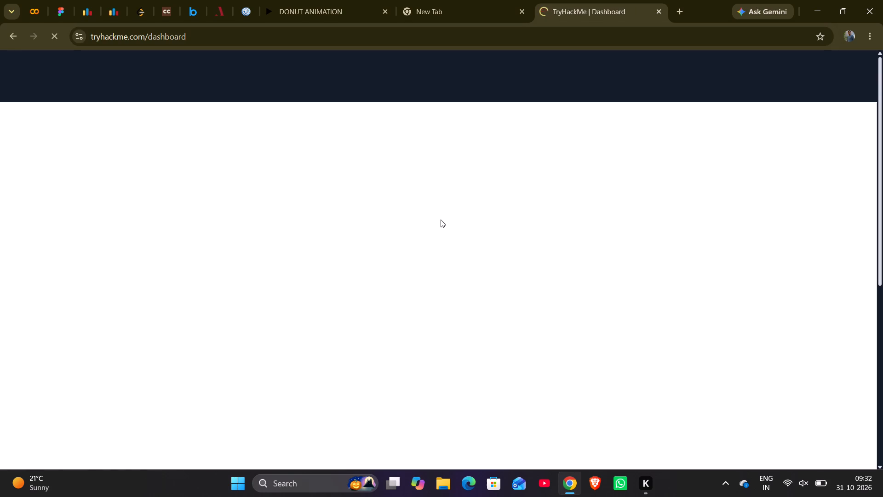
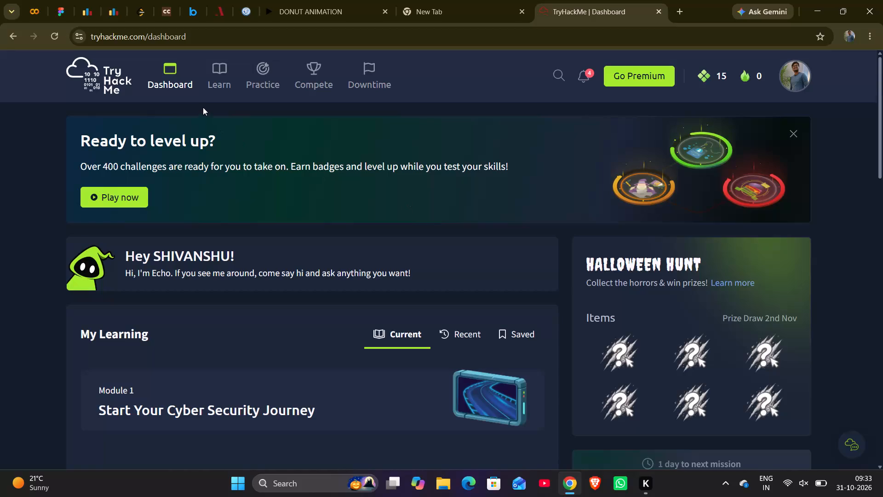
Switch back to the Figma design and shift the EB05F7 stop of the SPIDERLILY frame's radial gradient to 49%.
{"action": "left_click", "coordinate": [57, 16]}
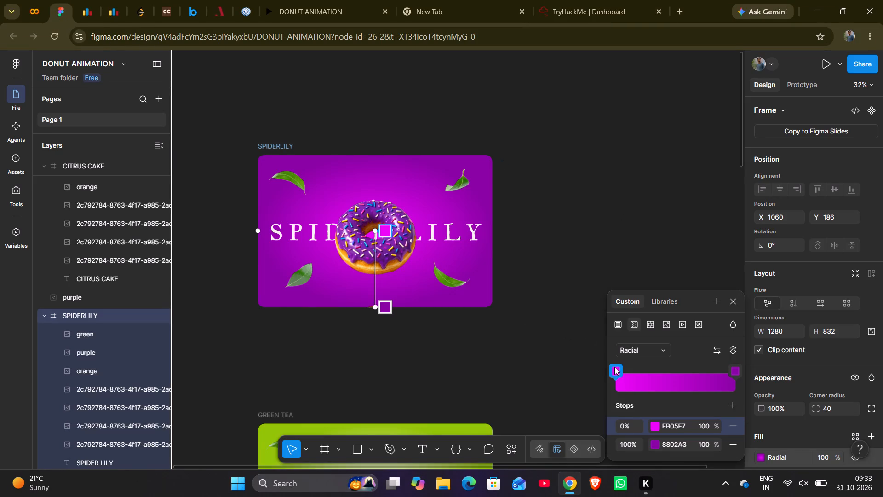
{"action": "left_click_drag", "start_coordinate": [614, 367], "coordinate": [682, 378]}
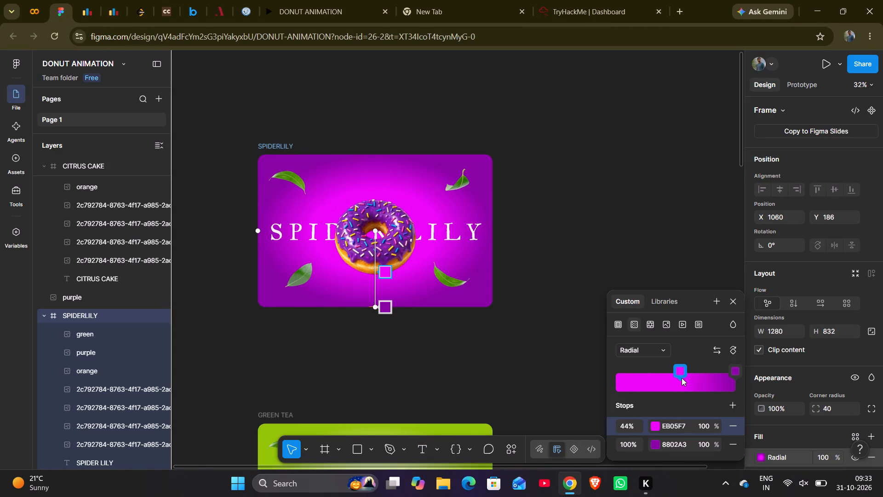
{"action": "left_click_drag", "start_coordinate": [682, 378], "coordinate": [671, 380]}
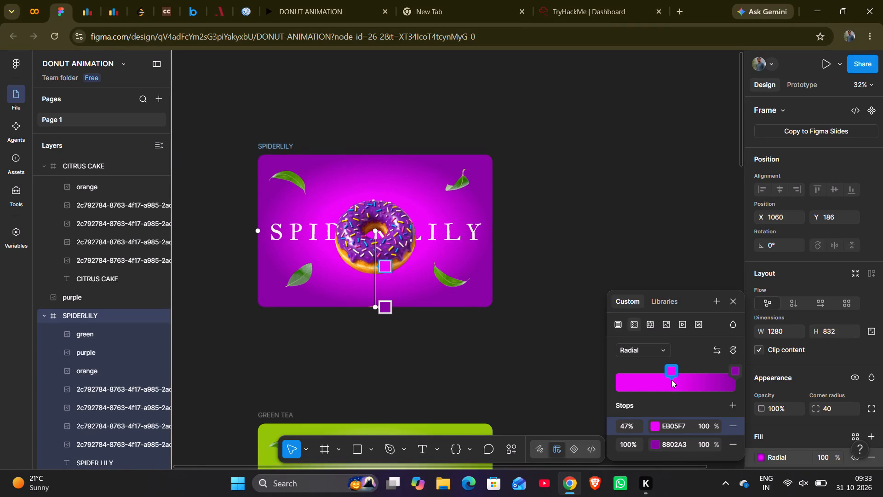
{"action": "left_click_drag", "start_coordinate": [671, 380], "coordinate": [674, 380]}
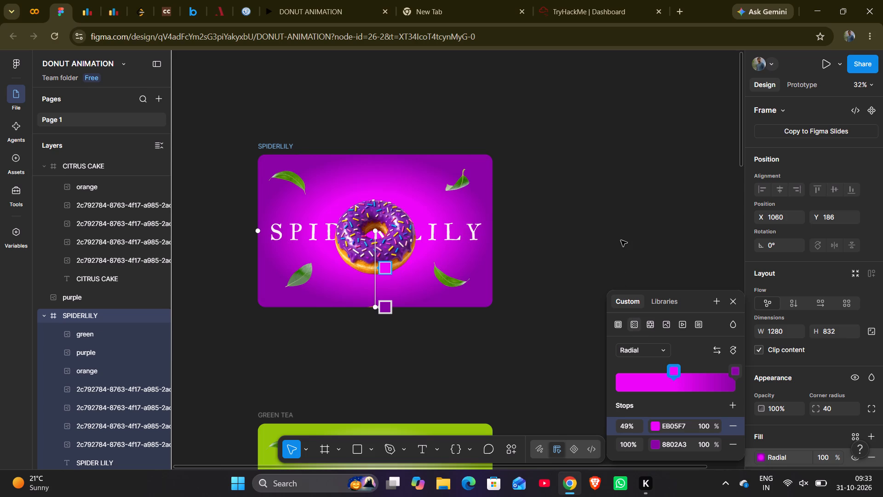
Add a stop at 0% to the SPIDERLILY frame's gradient, colour it pale pink EECEF2, and close the fill settings.
{"action": "left_click", "coordinate": [736, 404]}
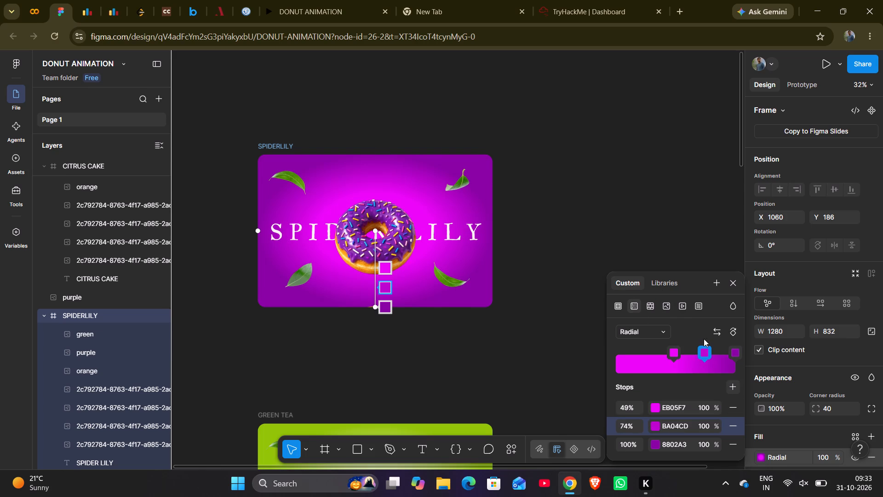
{"action": "left_click_drag", "start_coordinate": [705, 355], "coordinate": [571, 359]}
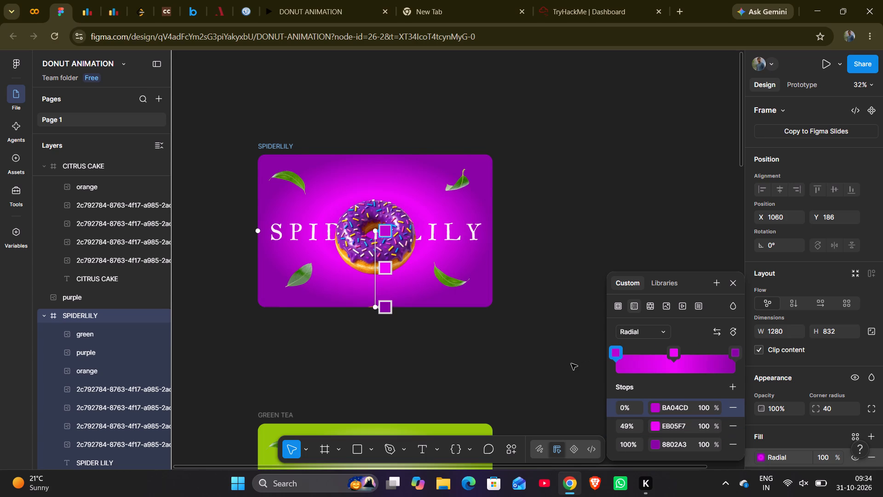
{"action": "double_click", "coordinate": [654, 407]}
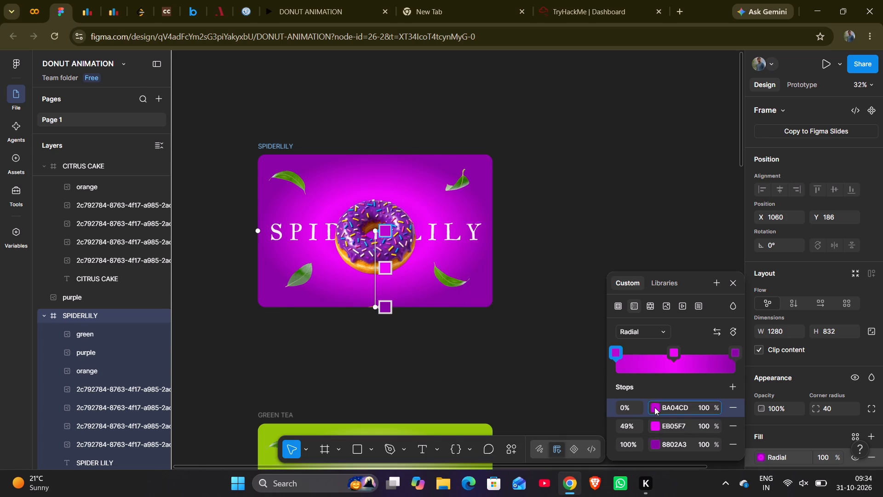
{"action": "left_click", "coordinate": [654, 407]}
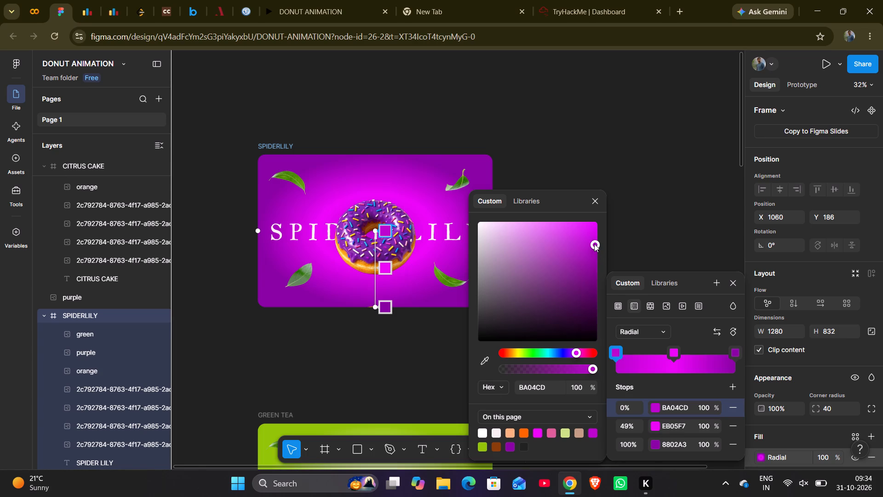
{"action": "left_click_drag", "start_coordinate": [594, 244], "coordinate": [466, 221]}
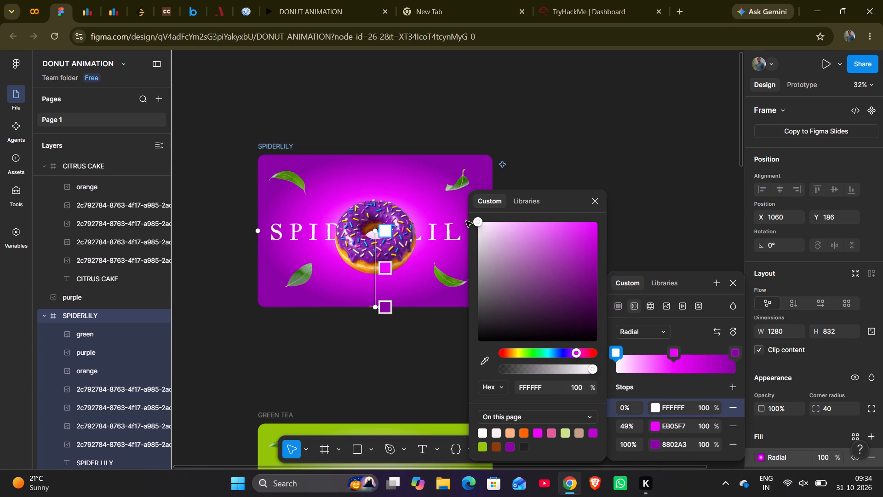
{"action": "left_click_drag", "start_coordinate": [477, 221], "coordinate": [480, 222]}
{"action": "left_click_drag", "start_coordinate": [480, 222], "coordinate": [495, 228]}
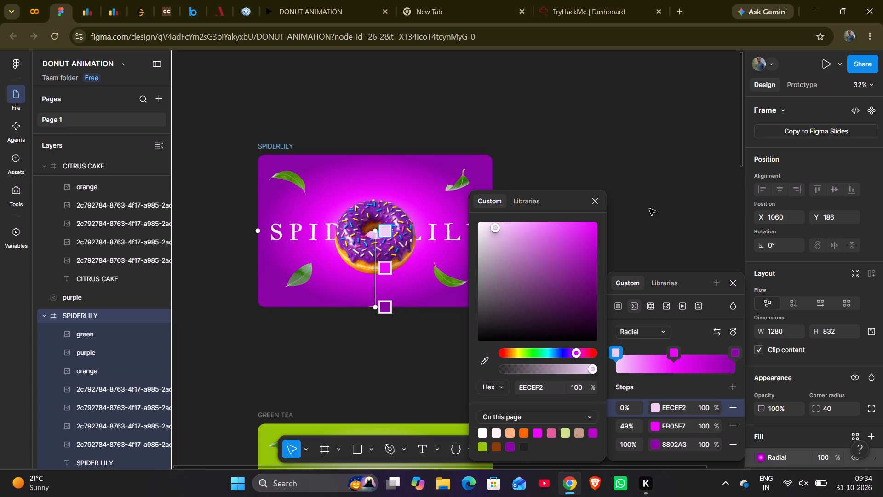
{"action": "left_click", "coordinate": [664, 204]}
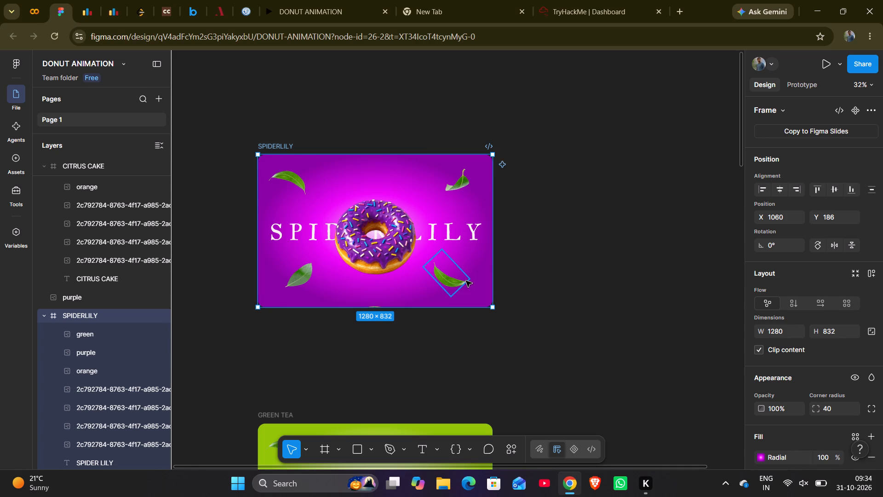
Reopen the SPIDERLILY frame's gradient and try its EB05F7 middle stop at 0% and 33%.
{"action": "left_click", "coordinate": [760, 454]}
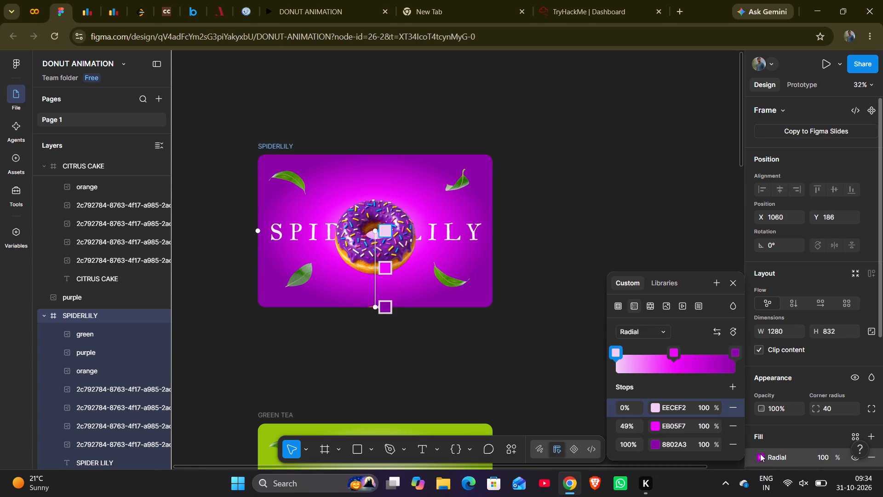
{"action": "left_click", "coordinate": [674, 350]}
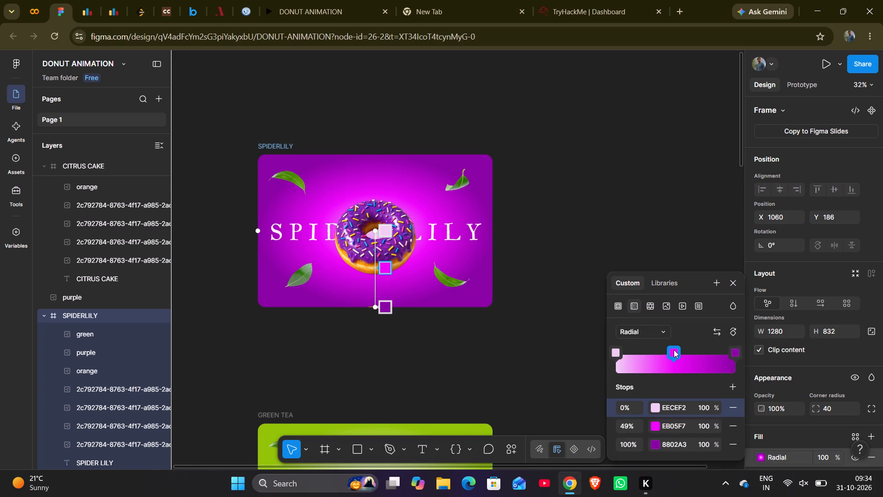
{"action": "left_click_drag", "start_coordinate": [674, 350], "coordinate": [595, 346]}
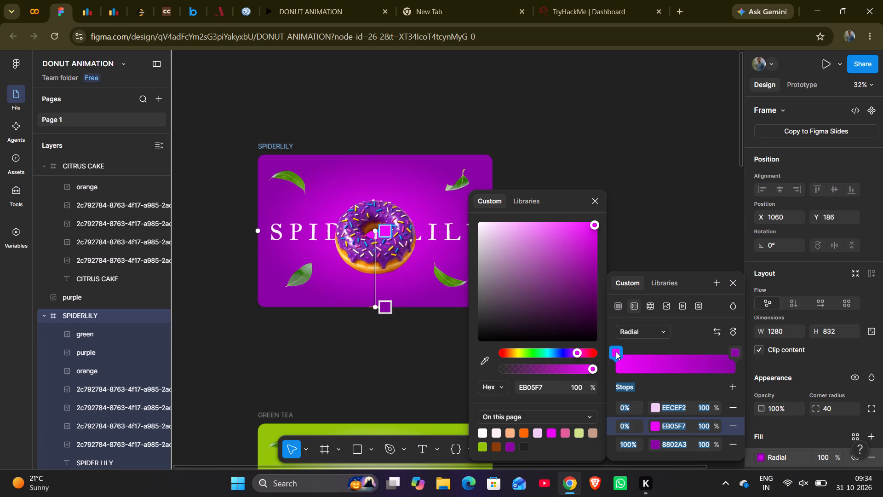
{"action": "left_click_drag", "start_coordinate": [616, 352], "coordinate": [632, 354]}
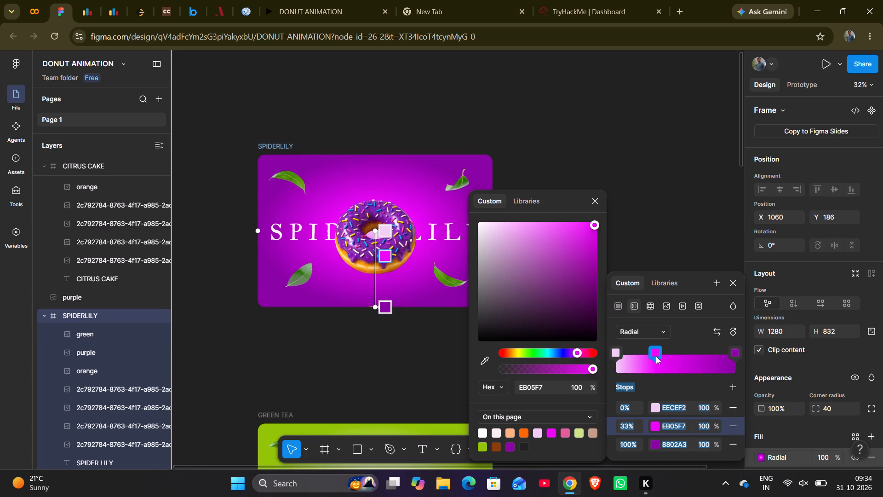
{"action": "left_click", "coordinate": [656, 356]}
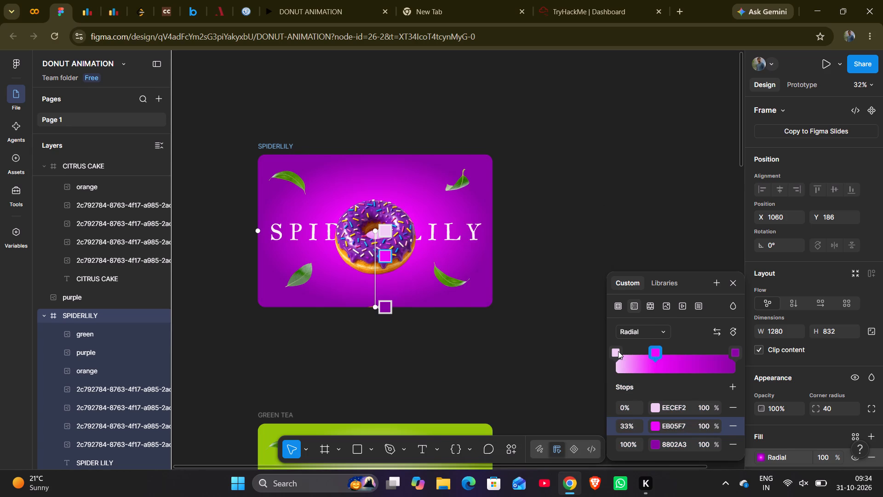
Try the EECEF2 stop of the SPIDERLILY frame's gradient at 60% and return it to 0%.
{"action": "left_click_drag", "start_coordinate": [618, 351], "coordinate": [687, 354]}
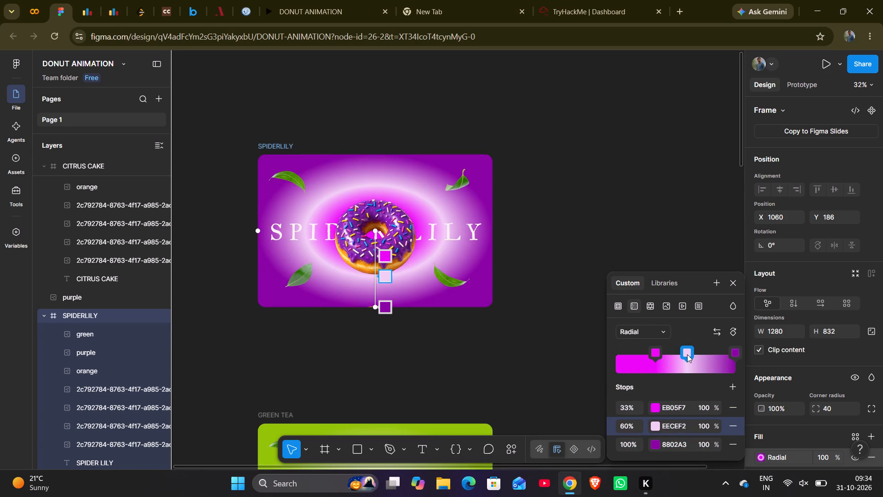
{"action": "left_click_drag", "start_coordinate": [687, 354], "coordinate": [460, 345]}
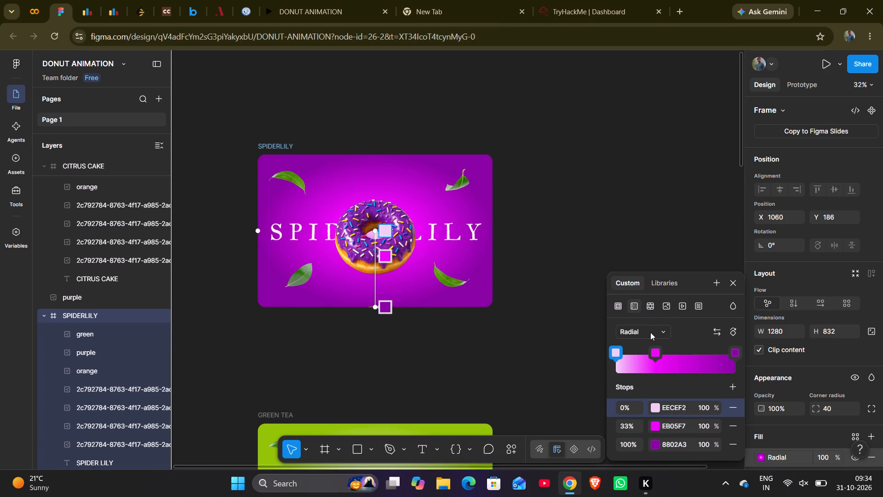
Shift the EB05F7 middle stop of the SPIDERLILY frame's gradient to 46% and close the fill settings.
{"action": "left_click", "coordinate": [657, 350]}
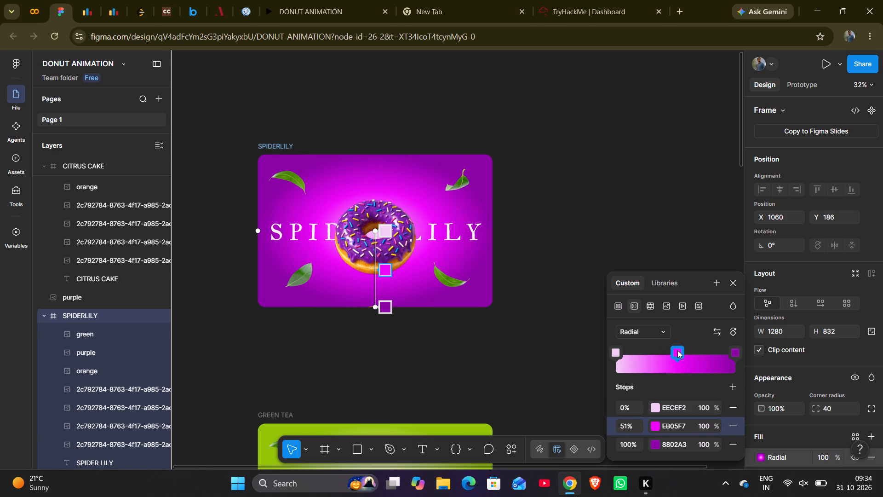
{"action": "left_click", "coordinate": [657, 193]}
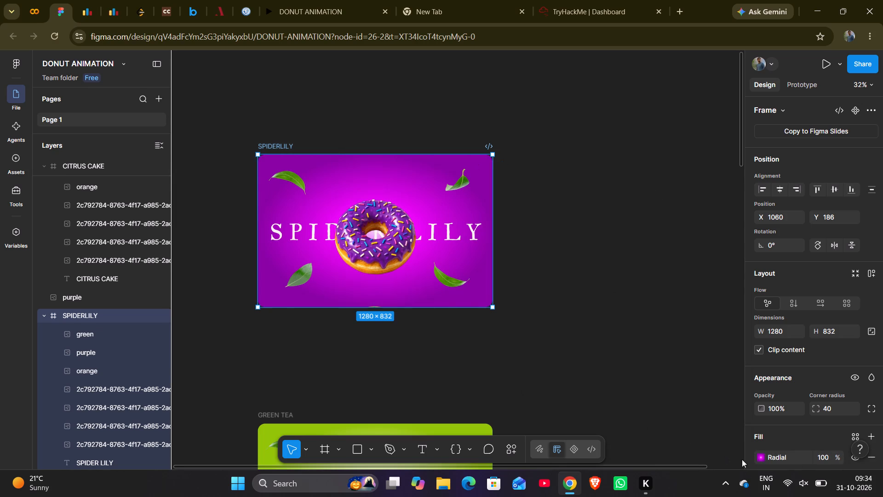
{"action": "left_click", "coordinate": [764, 458]}
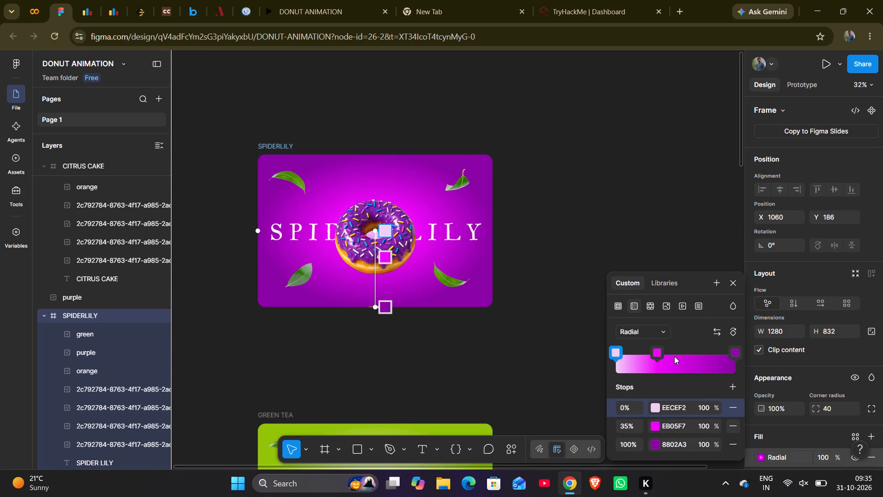
{"action": "left_click_drag", "start_coordinate": [658, 353], "coordinate": [672, 358]}
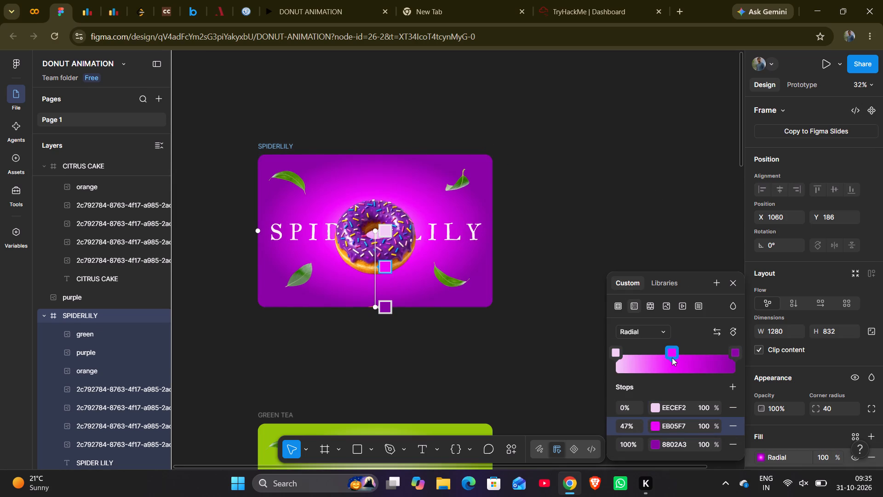
{"action": "left_click_drag", "start_coordinate": [672, 358], "coordinate": [671, 358]}
{"action": "left_click", "coordinate": [671, 358]}
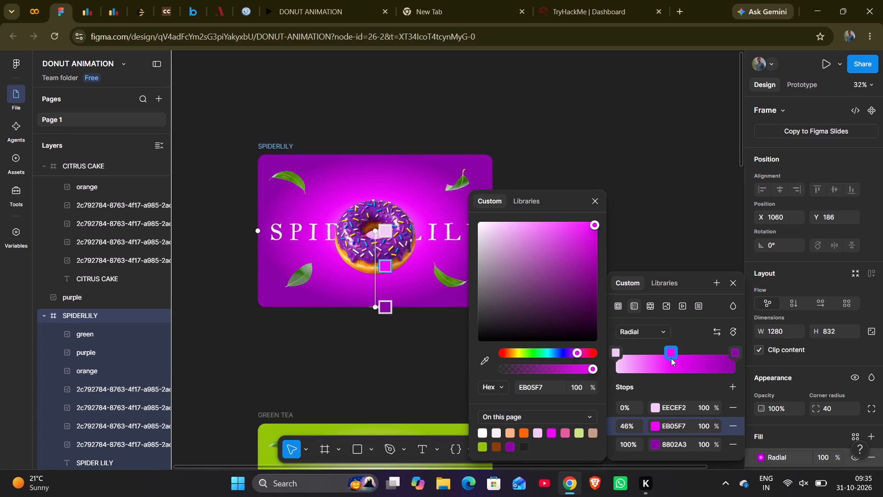
{"action": "left_click", "coordinate": [671, 358]}
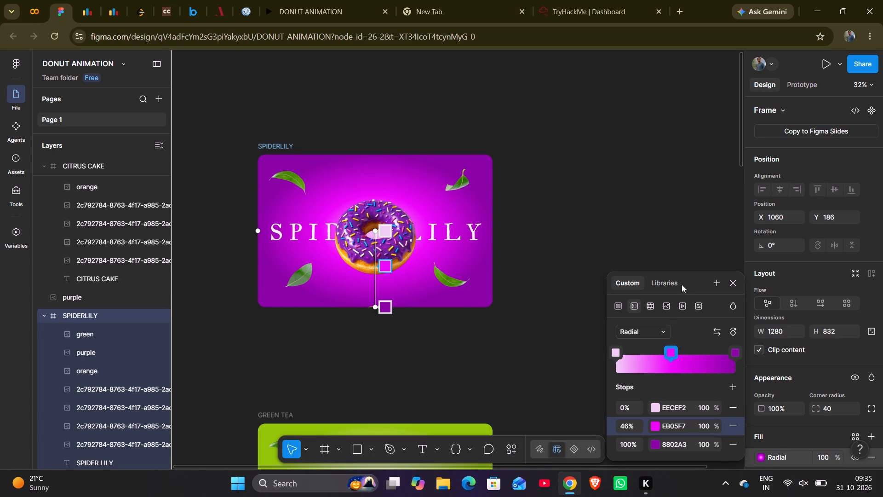
{"action": "left_click", "coordinate": [706, 205]}
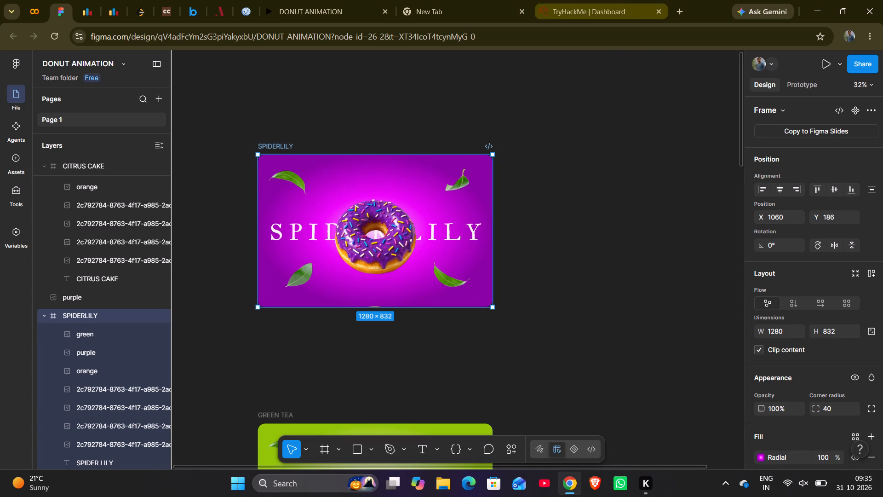
Add an EFAECD middle stop at 31% to the STRAWBERRY frame's radial gradient and close the fill settings.
{"action": "scroll", "coordinate": [617, 185], "scroll_direction": "down", "scroll_amount": 6}
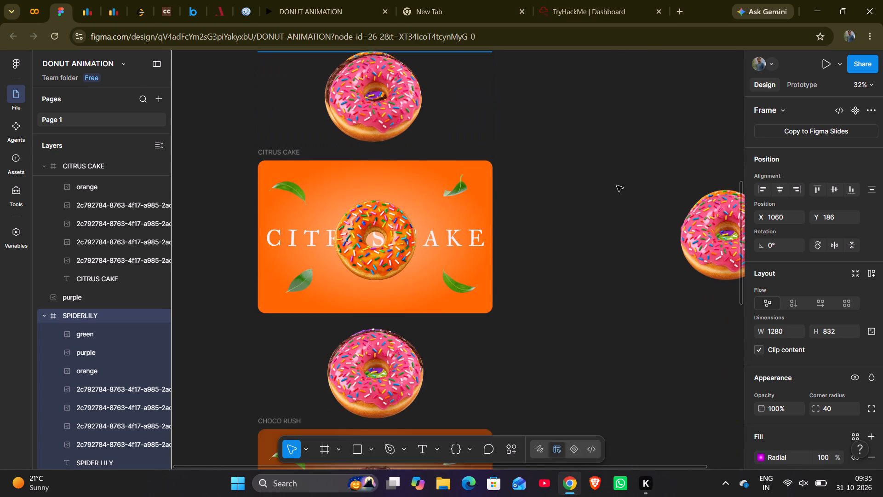
{"action": "scroll", "coordinate": [617, 185], "scroll_direction": "down", "scroll_amount": 4}
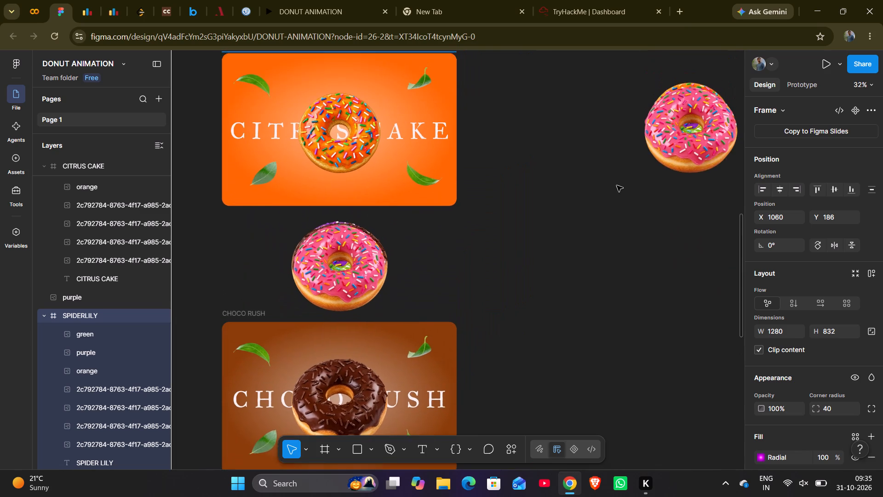
{"action": "scroll", "coordinate": [617, 185], "scroll_direction": "down", "scroll_amount": 2}
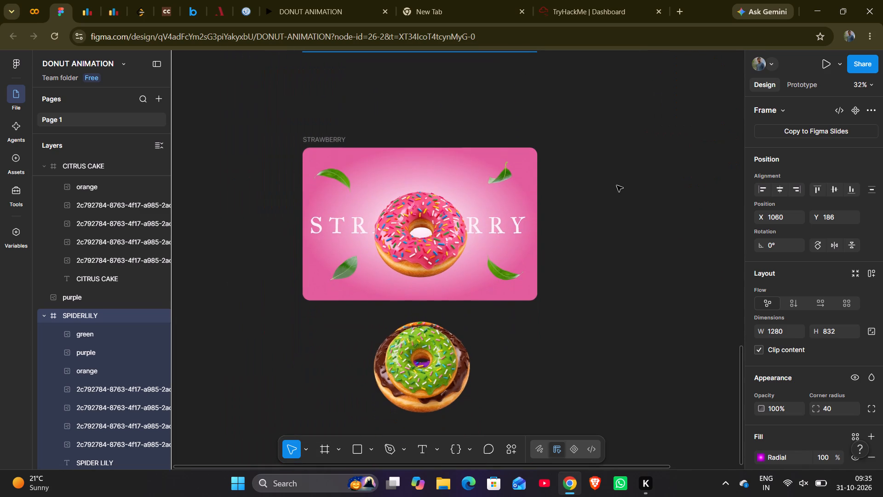
{"action": "left_click", "coordinate": [333, 137]}
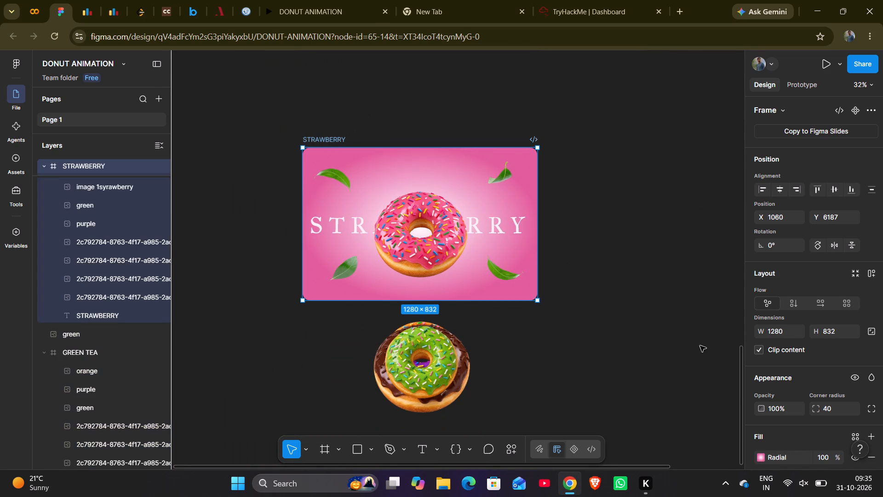
{"action": "left_click", "coordinate": [757, 457]}
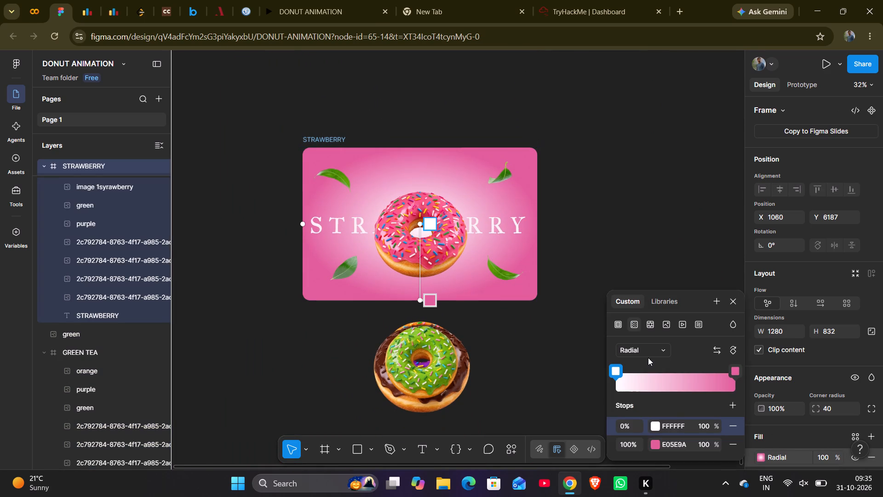
{"action": "left_click", "coordinate": [734, 404]}
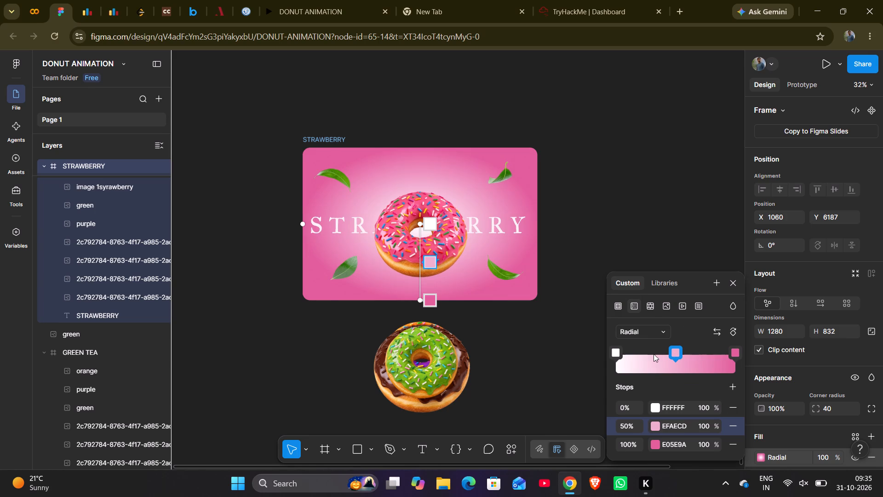
{"action": "left_click_drag", "start_coordinate": [677, 350], "coordinate": [662, 349]}
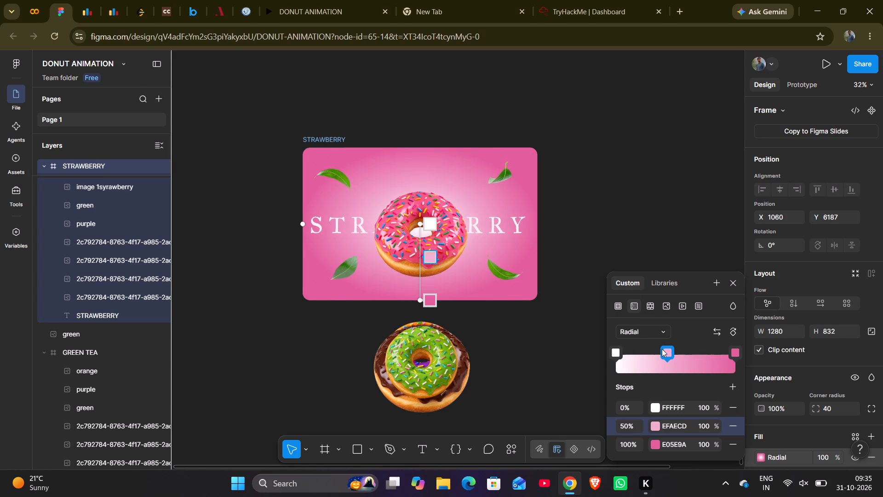
{"action": "left_click_drag", "start_coordinate": [662, 349], "coordinate": [651, 351]}
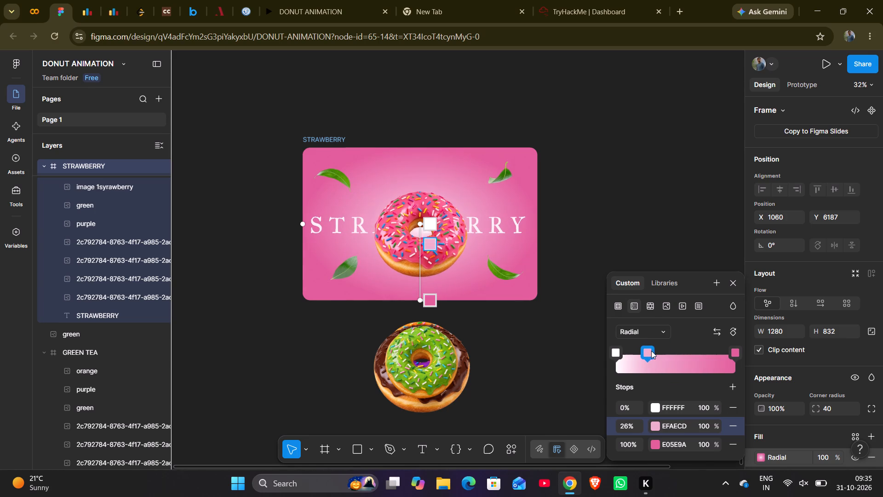
{"action": "left_click_drag", "start_coordinate": [651, 351], "coordinate": [654, 351]}
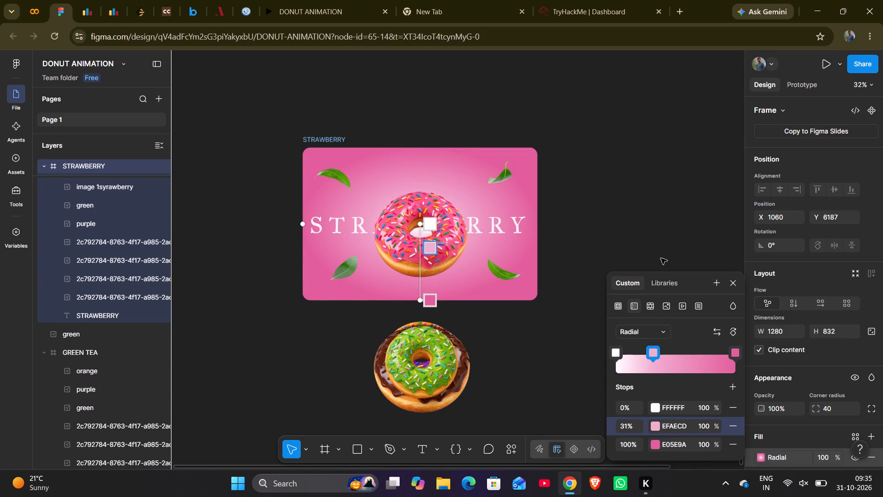
{"action": "left_click", "coordinate": [667, 214]}
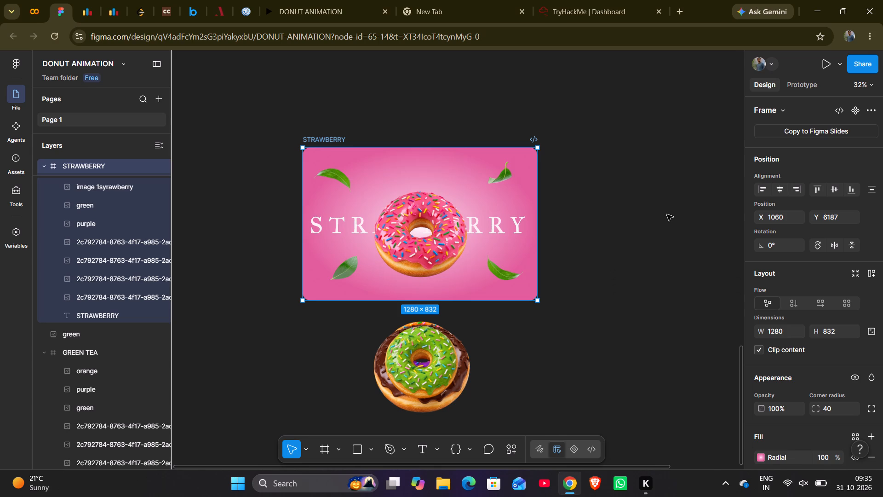
Switch to the open TryHackMe dashboard.
{"action": "left_click", "coordinate": [592, 13]}
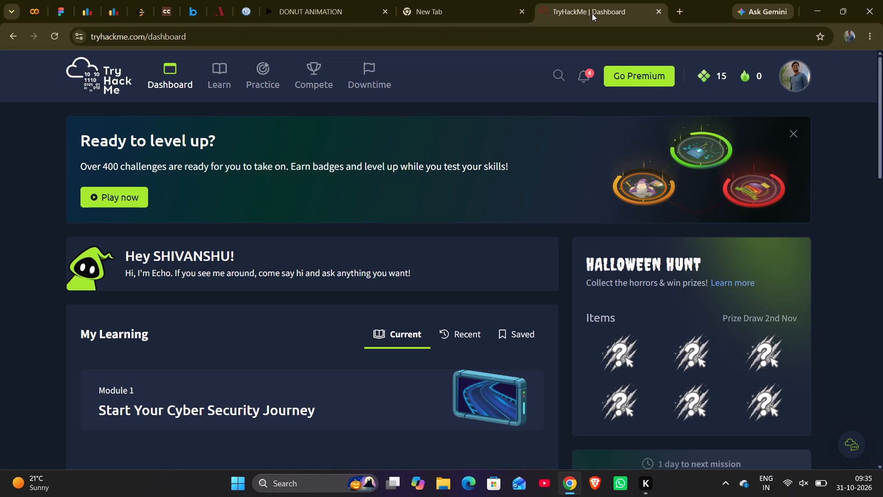
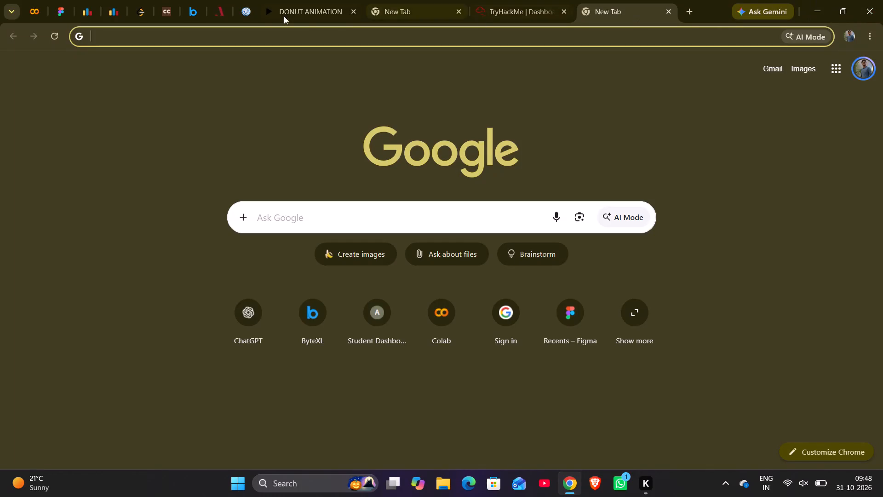
Unpin the TextoCAD editor tab and close it.
{"action": "right_click", "coordinate": [252, 9]}
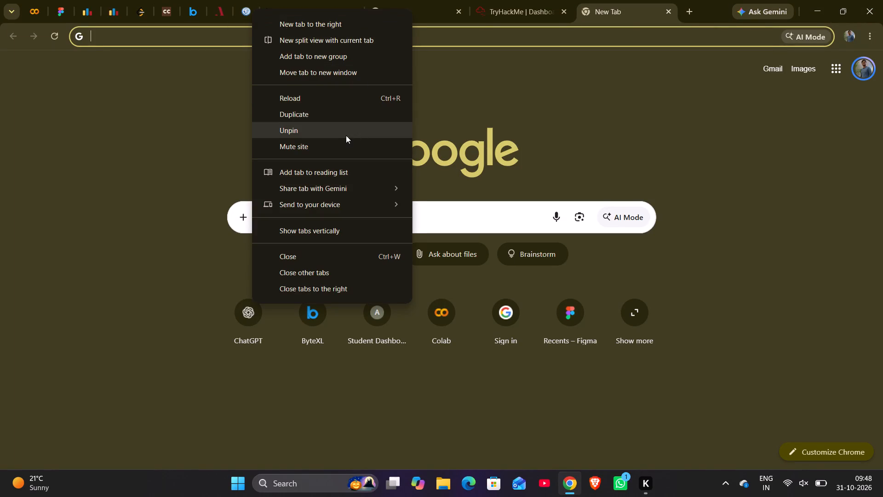
{"action": "left_click", "coordinate": [319, 135]}
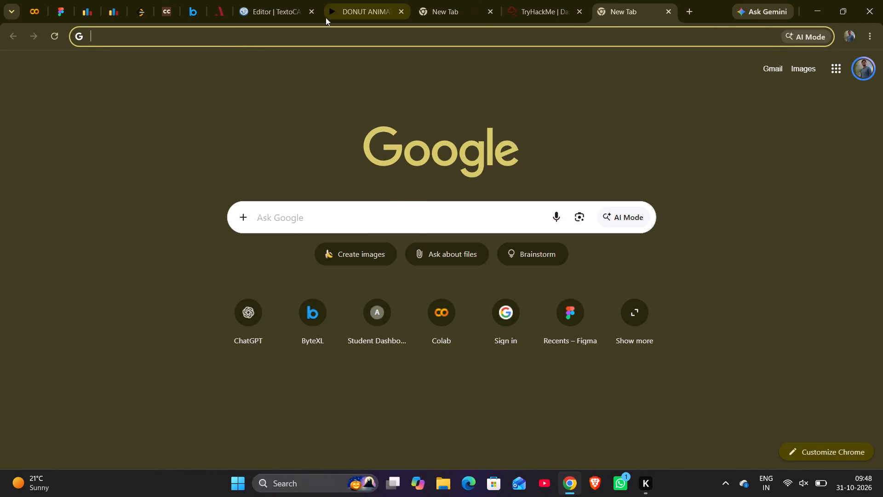
{"action": "left_click", "coordinate": [313, 12]}
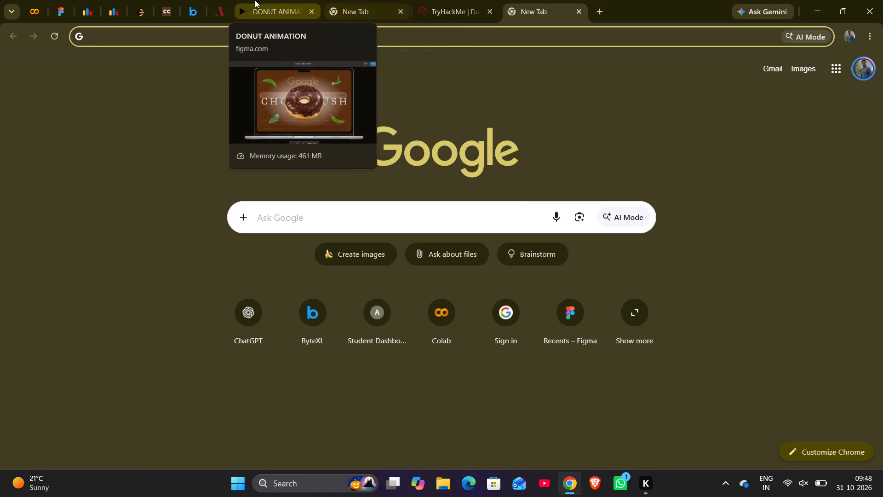
Switch to the DONUT ANIMATION design file, present the prototype, and cycle repeatedly through all flavour frames to check the transitions and gradient backgrounds.
{"action": "left_click", "coordinate": [58, 16]}
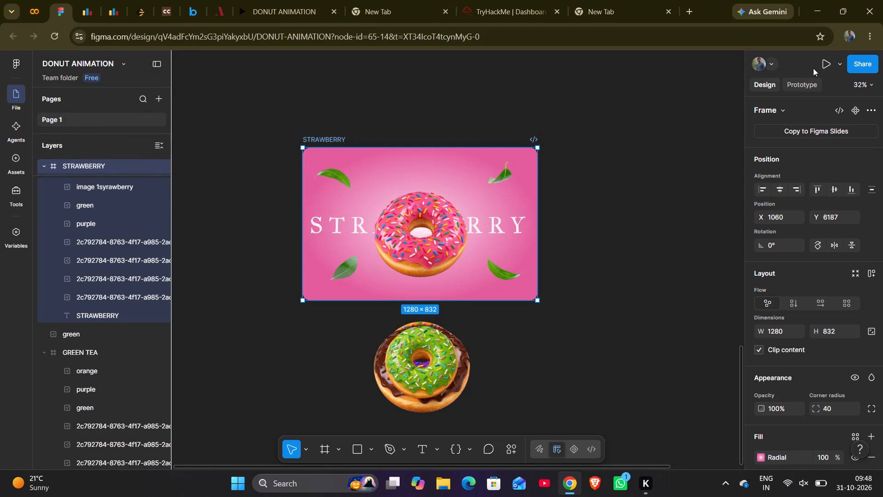
{"action": "left_click", "coordinate": [828, 60]}
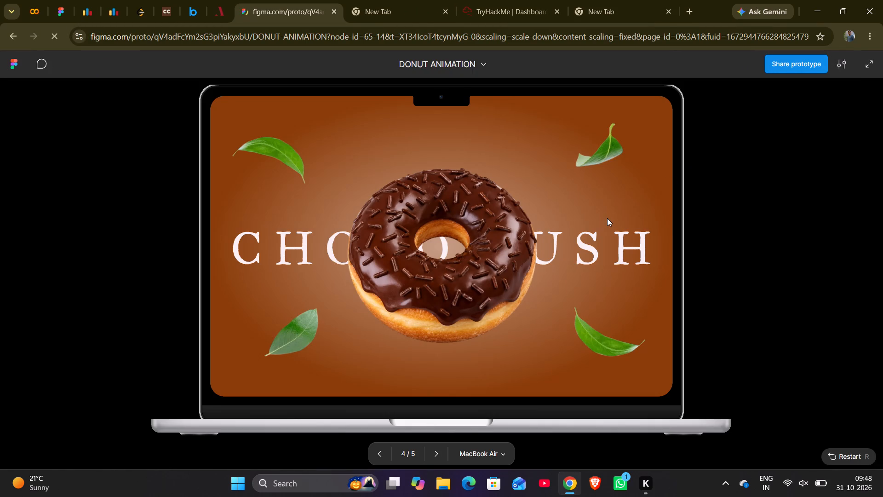
{"action": "left_click", "coordinate": [607, 218]}
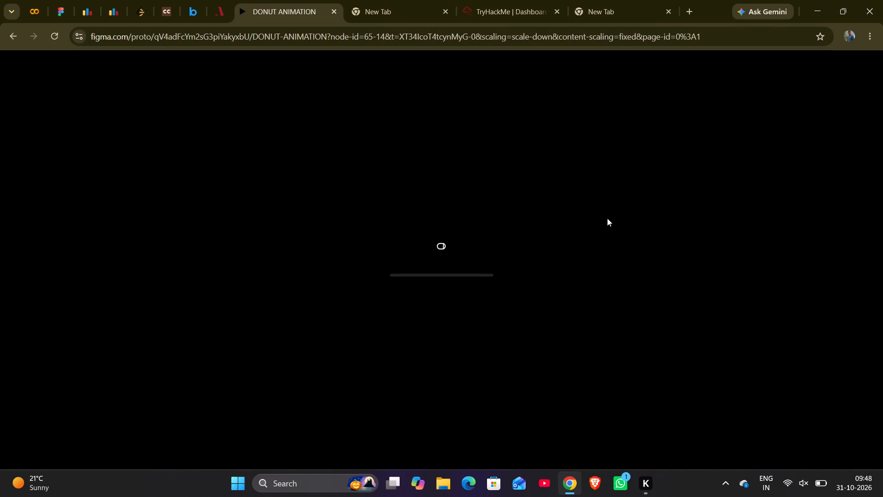
{"action": "left_click", "coordinate": [607, 218]}
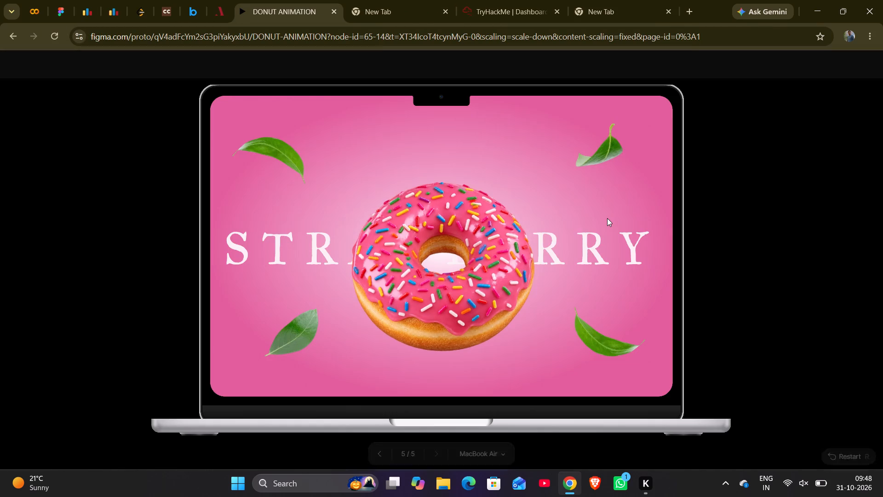
{"action": "left_click", "coordinate": [607, 218]}
{"action": "left_click", "coordinate": [607, 218]}
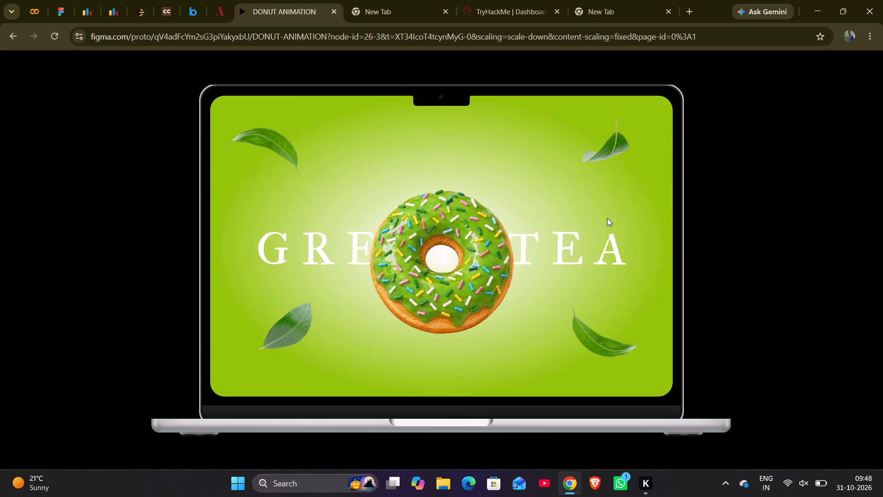
{"action": "left_click", "coordinate": [607, 218]}
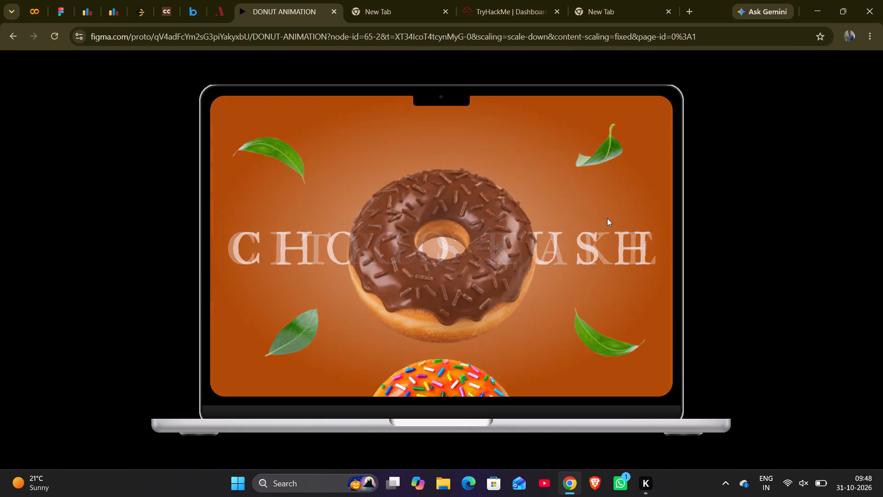
{"action": "left_click", "coordinate": [607, 218]}
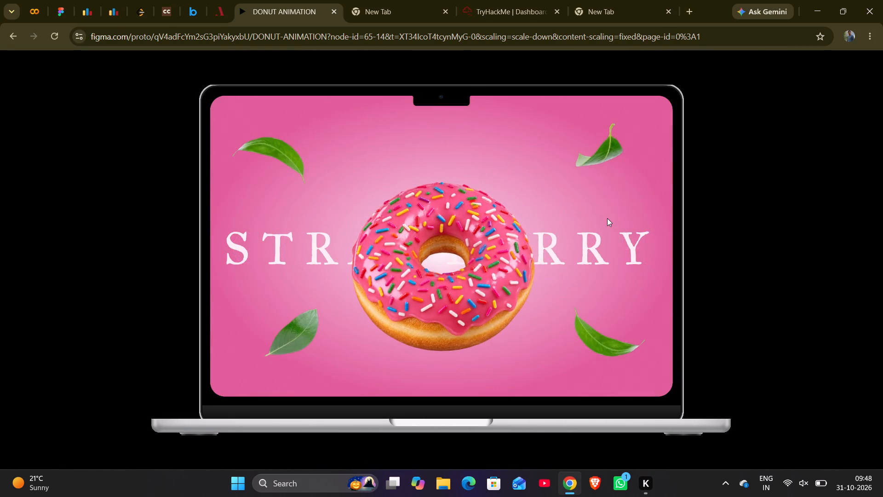
{"action": "left_click", "coordinate": [607, 218]}
{"action": "left_click", "coordinate": [607, 218]}
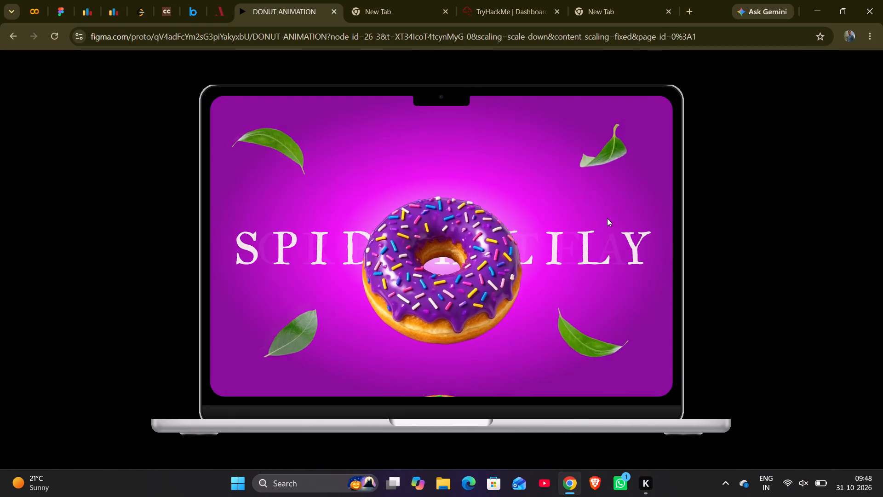
{"action": "left_click", "coordinate": [607, 218]}
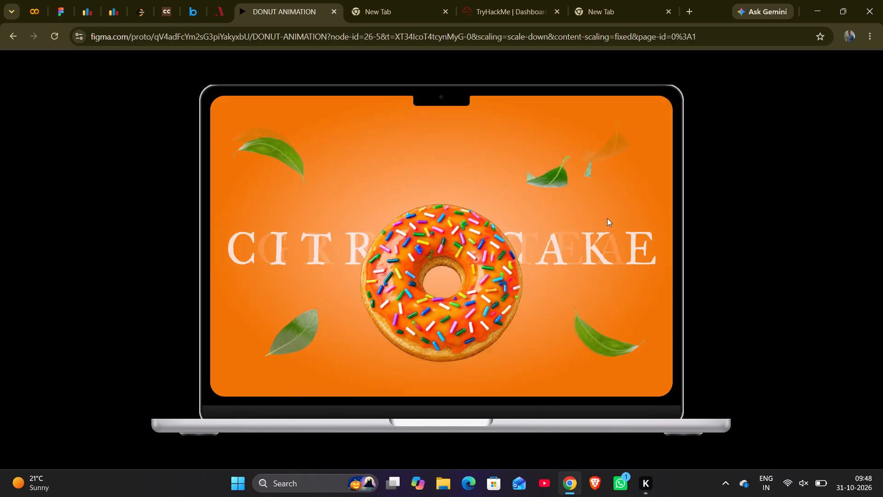
{"action": "left_click", "coordinate": [607, 218]}
{"action": "left_click", "coordinate": [607, 218]}
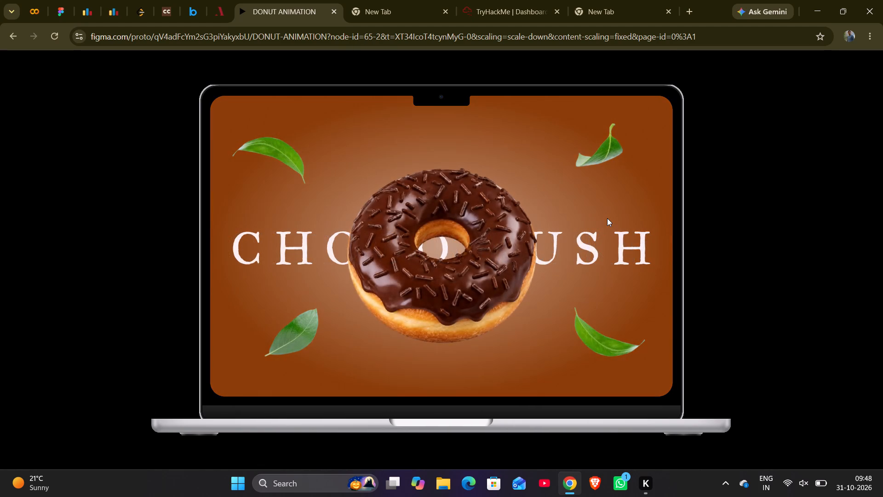
{"action": "left_click", "coordinate": [607, 218]}
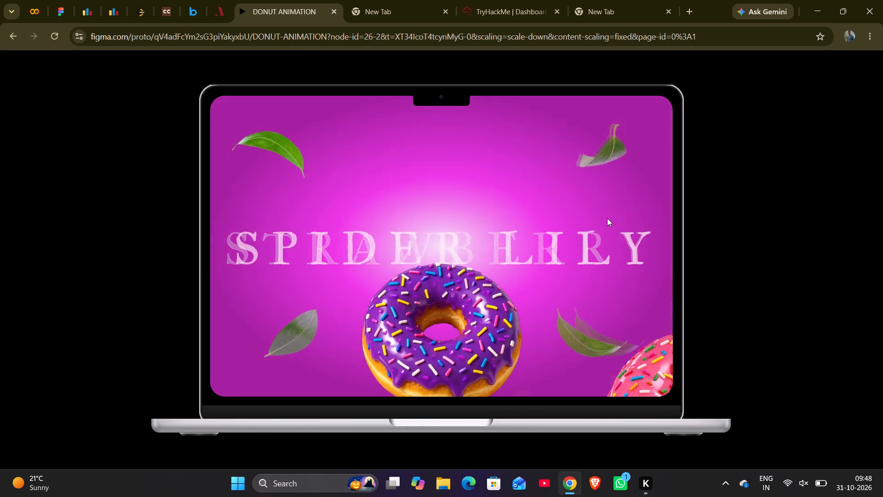
{"action": "left_click", "coordinate": [607, 218]}
{"action": "triple_click", "coordinate": [607, 218]}
{"action": "triple_click", "coordinate": [607, 218]}
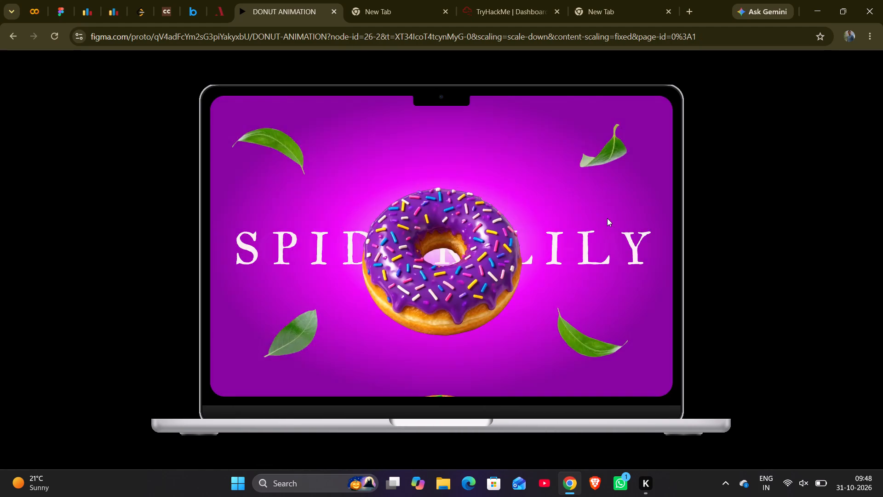
{"action": "triple_click", "coordinate": [607, 218]}
{"action": "triple_click", "coordinate": [607, 218]}
{"action": "triple_click", "coordinate": [607, 218]}
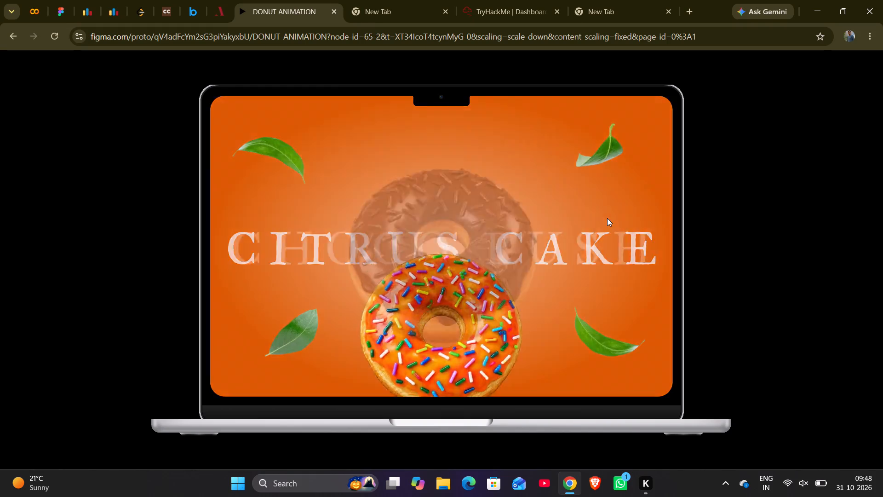
{"action": "triple_click", "coordinate": [607, 218]}
{"action": "triple_click", "coordinate": [607, 218]}
{"action": "triple_click", "coordinate": [607, 218]}
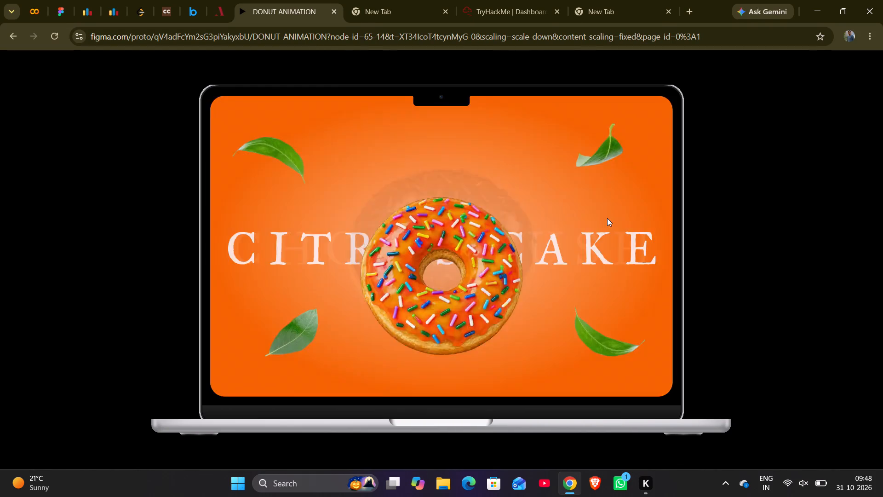
{"action": "triple_click", "coordinate": [607, 218]}
{"action": "triple_click", "coordinate": [607, 218]}
{"action": "triple_click", "coordinate": [607, 218]}
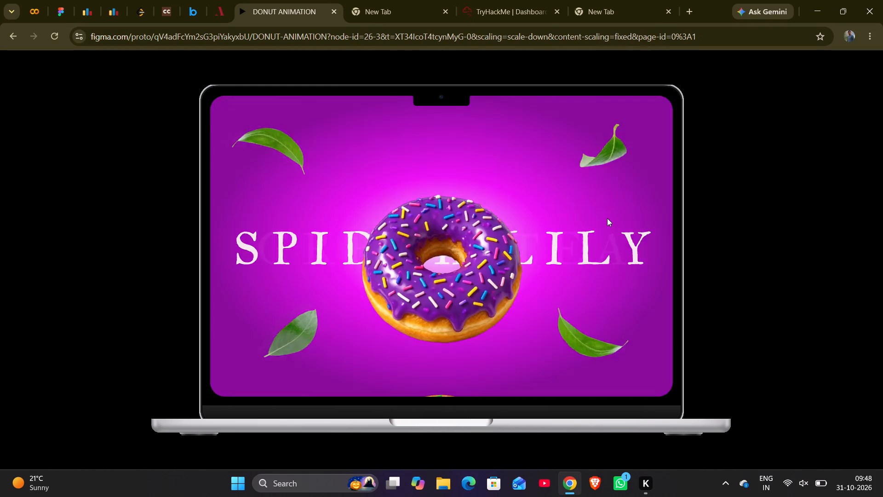
{"action": "triple_click", "coordinate": [607, 218]}
{"action": "triple_click", "coordinate": [607, 218]}
{"action": "triple_click", "coordinate": [607, 218]}
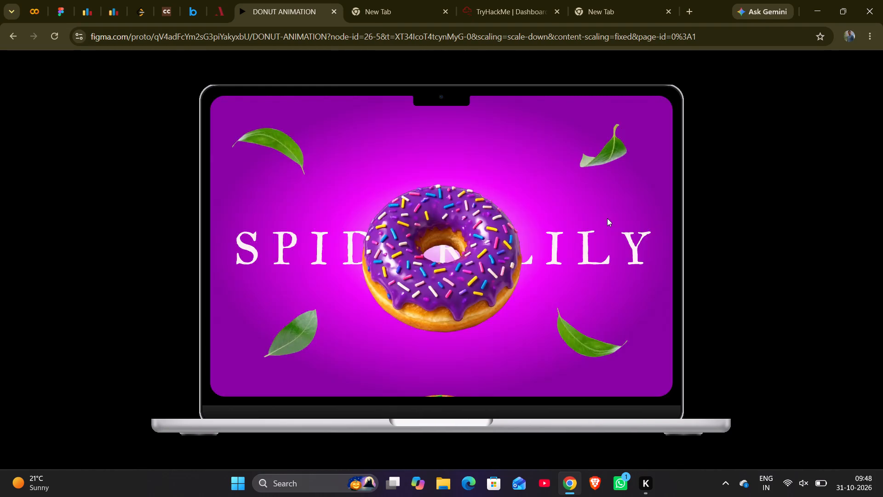
{"action": "triple_click", "coordinate": [607, 218]}
{"action": "triple_click", "coordinate": [607, 218]}
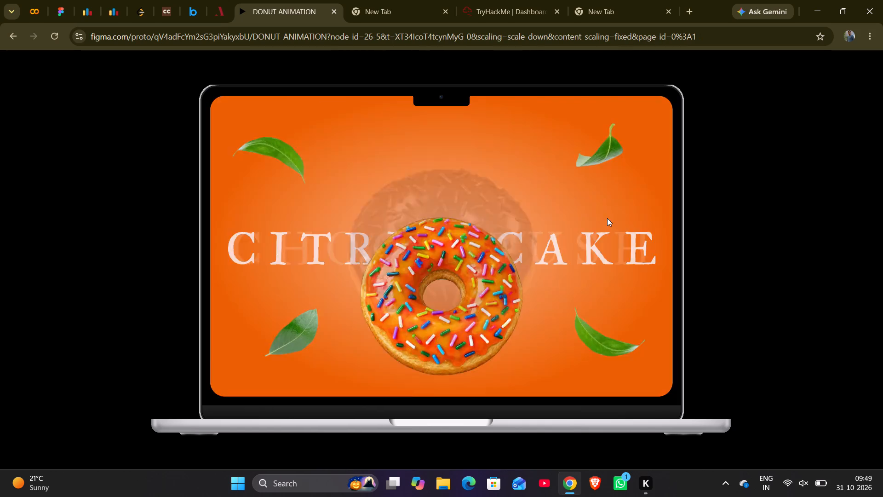
{"action": "triple_click", "coordinate": [607, 218]}
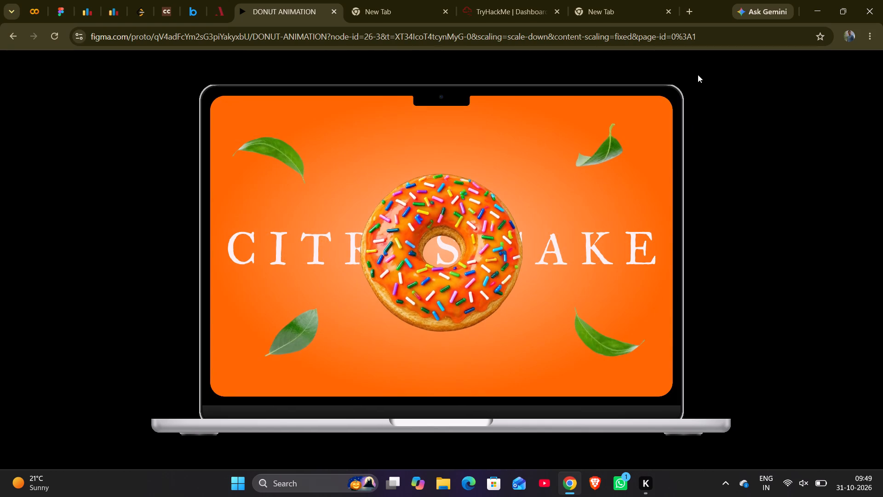